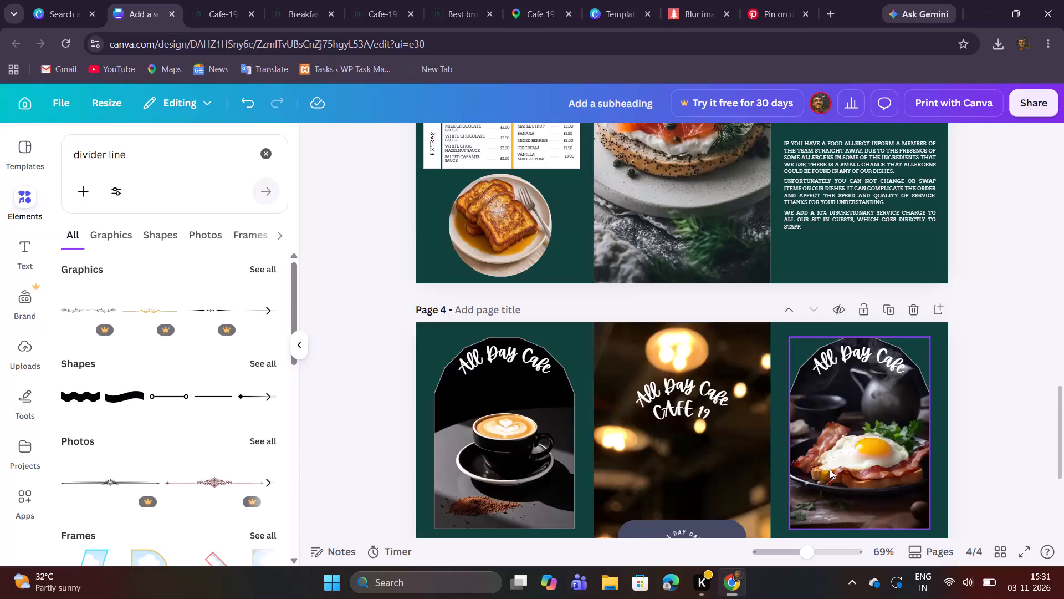
Examine page 4 of the brochure design and the Cafe 19 drinks and food menu PDFs.
scroll(830, 469, "down", 7)
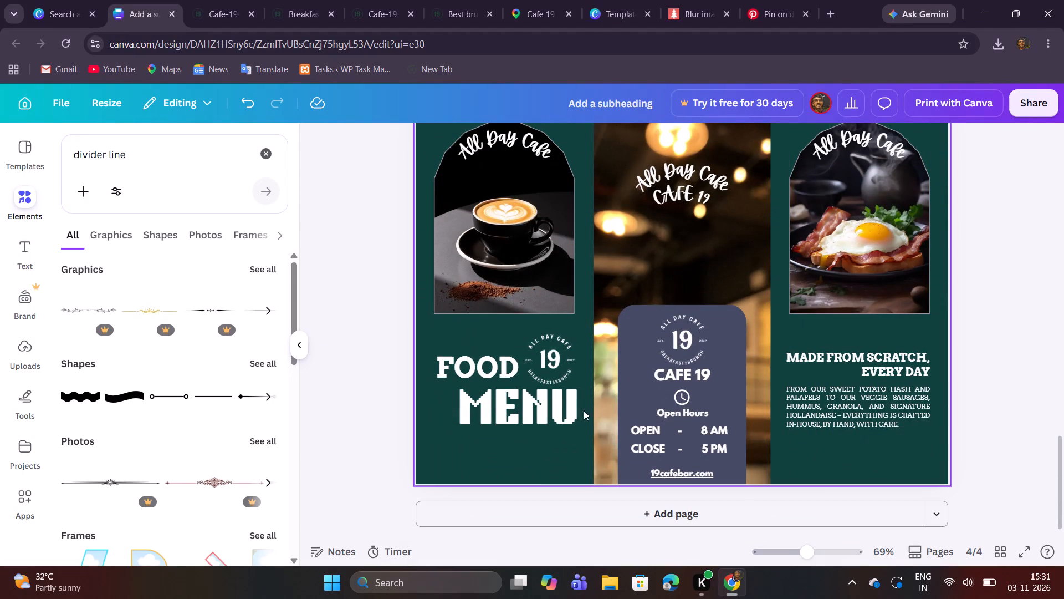
scroll(690, 397, "up", 1)
scroll(690, 398, "down", 2)
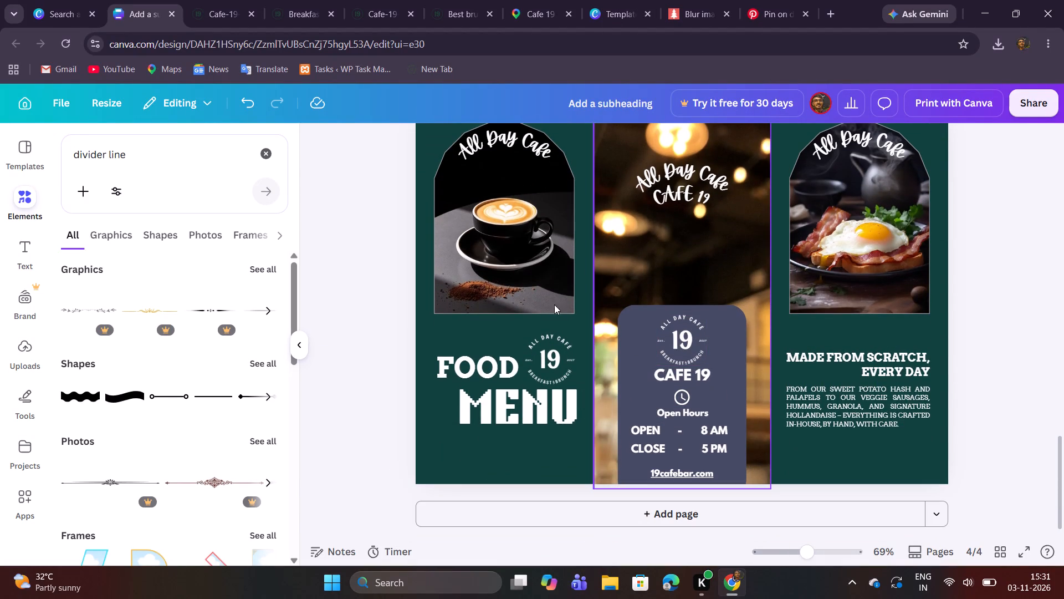
left_click(318, 0)
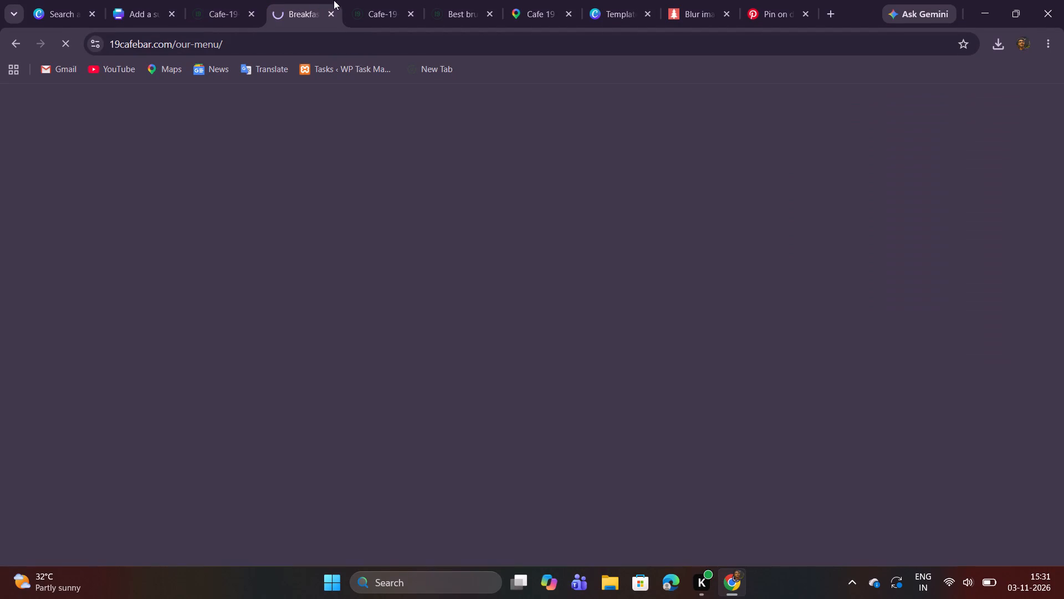
left_click(346, 2)
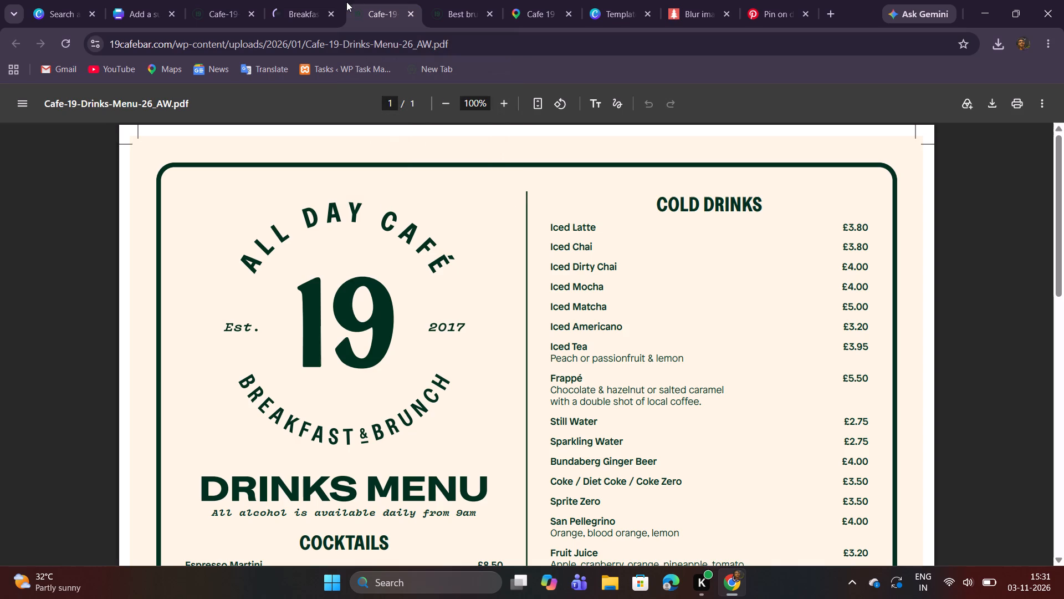
scroll(551, 240, "down", 1)
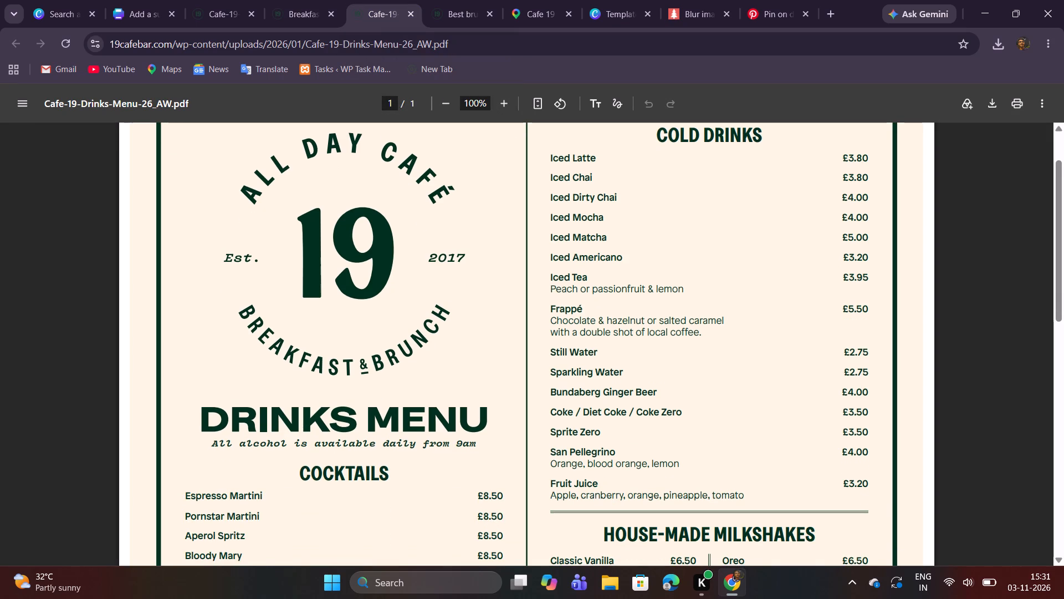
scroll(551, 241, "down", 1)
scroll(551, 241, "up", 3)
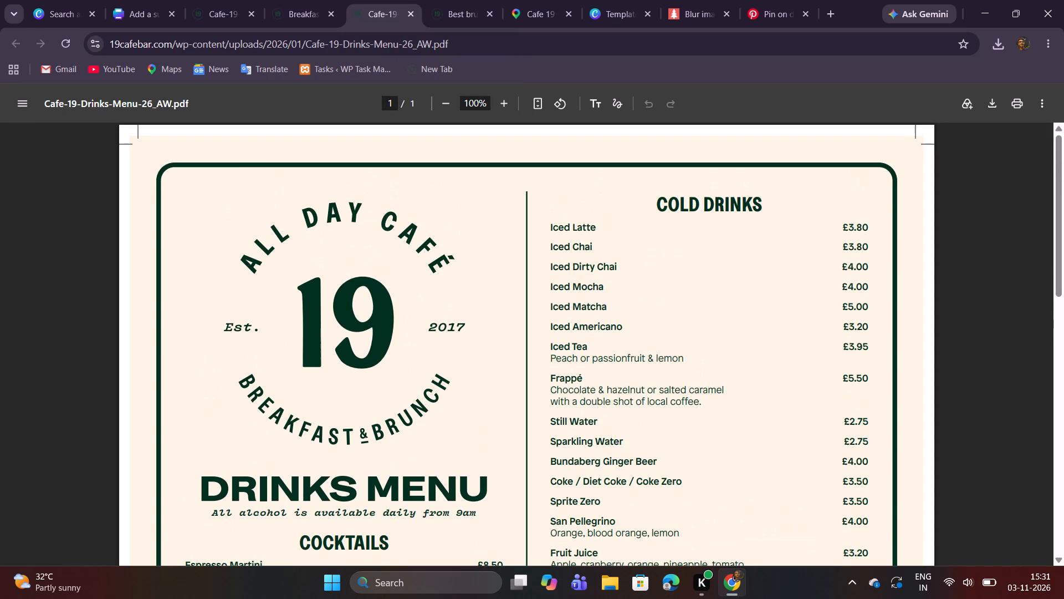
scroll(551, 239, "down", 3)
scroll(551, 239, "up", 3)
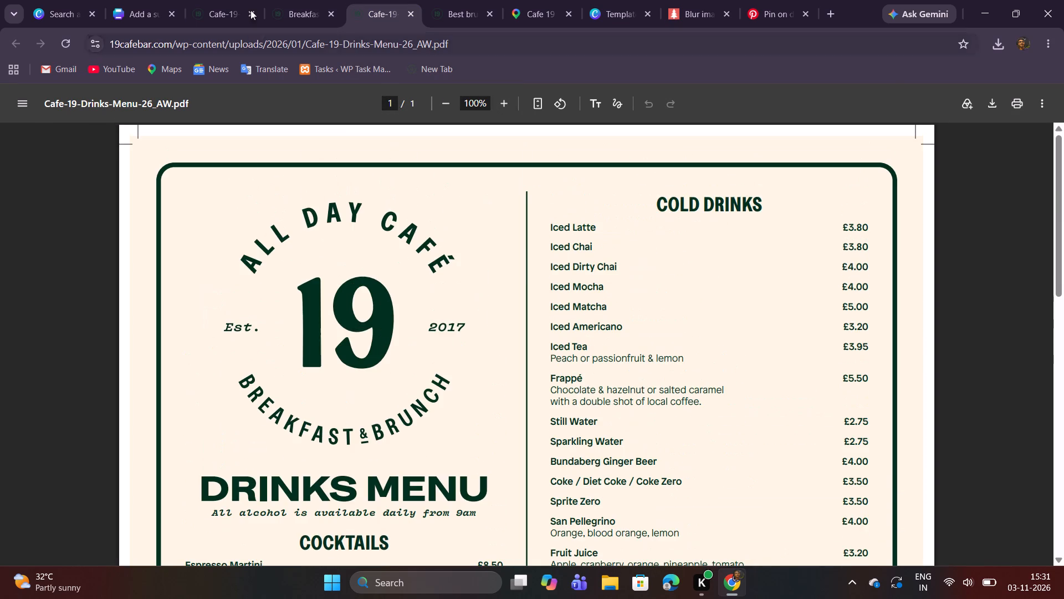
left_click(280, 0)
left_click(237, 0)
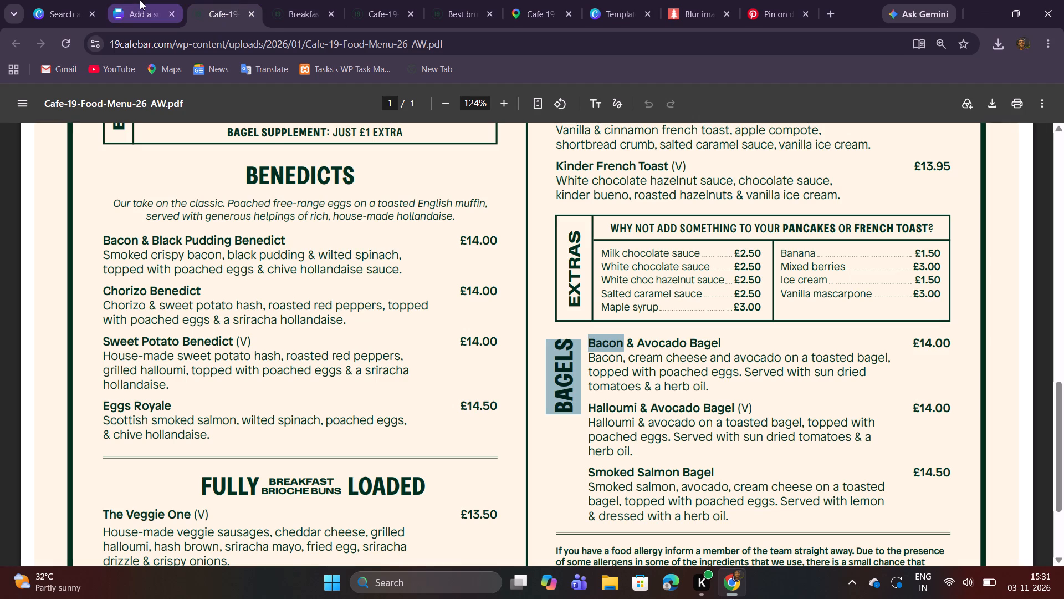
left_click(134, 0)
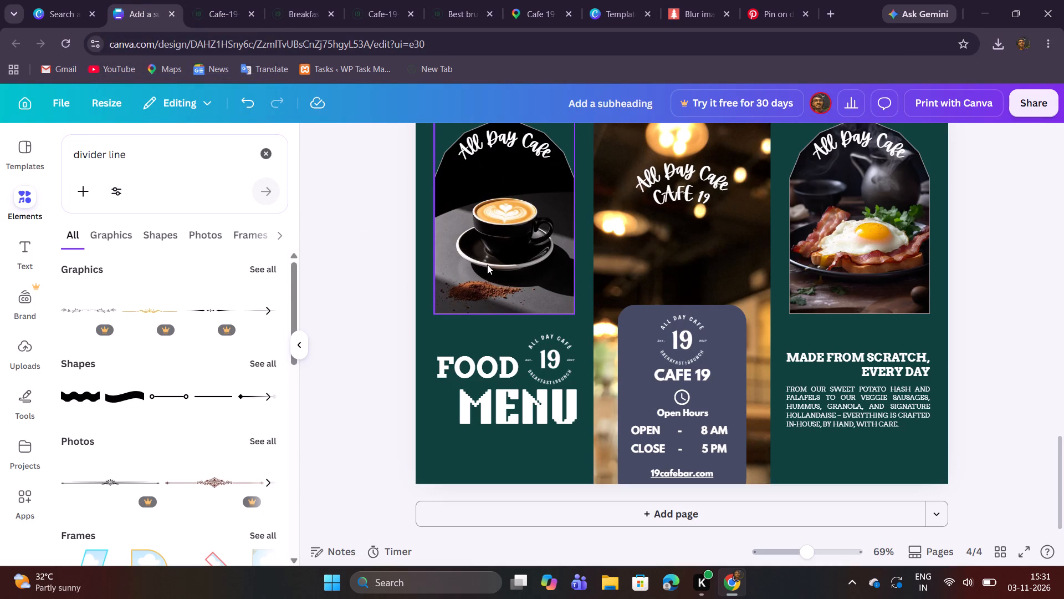
Reorder the browser tabs so the Cafe 19 drinks menu PDF sits directly after the brochure design.
left_click(216, 0)
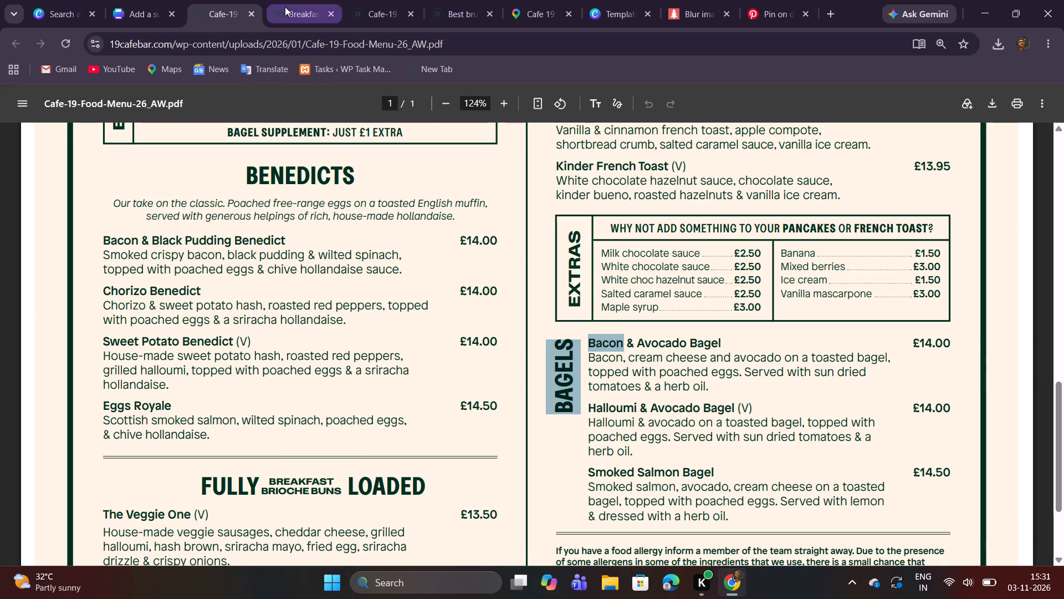
left_click(285, 7)
left_click_drag(378, 1, 324, 0)
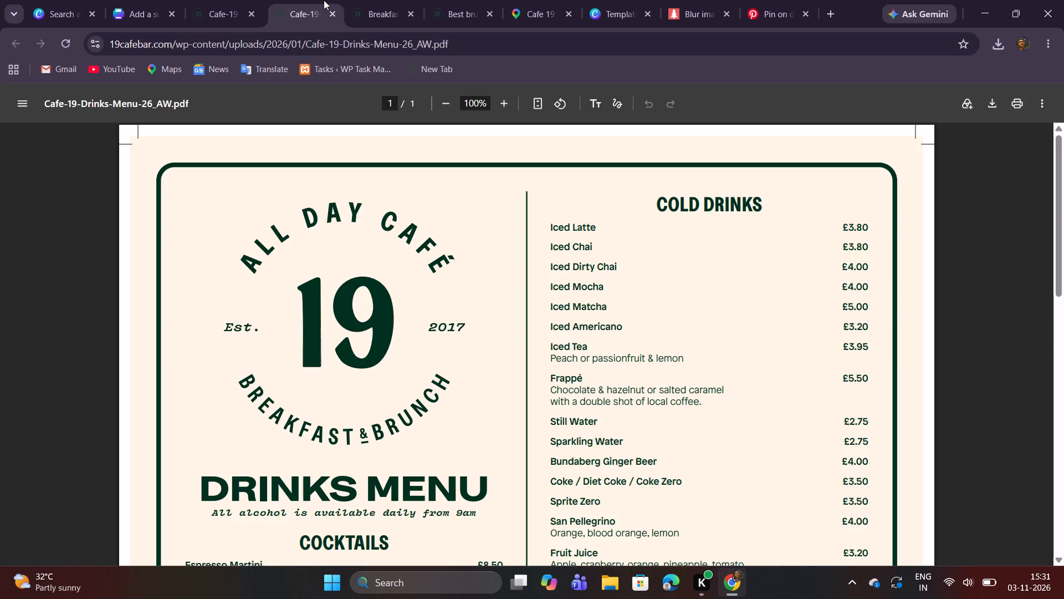
left_click_drag(312, 0, 262, 0)
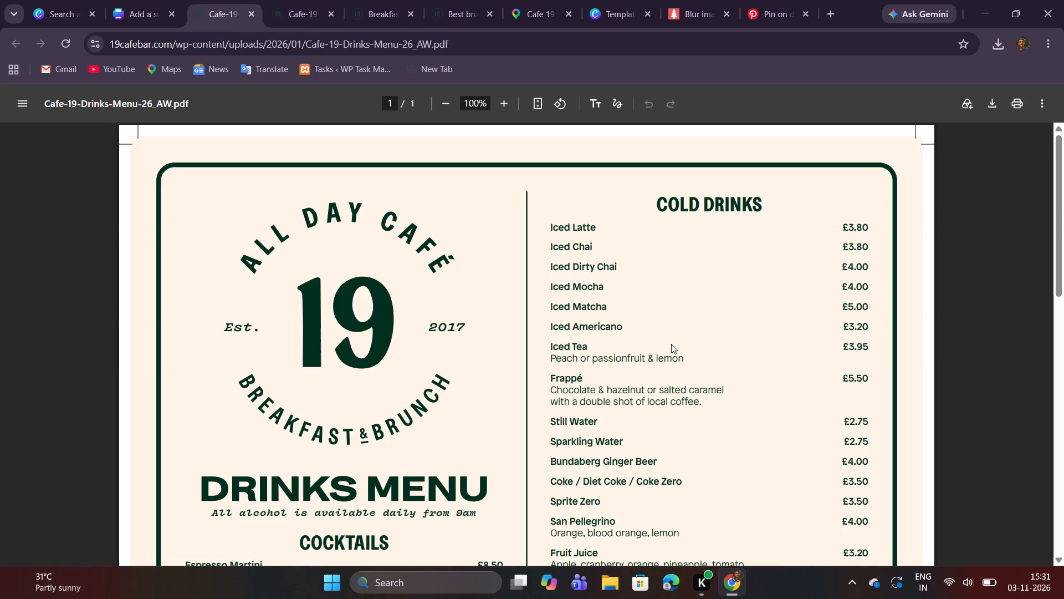
Replace the word FOOD in page 4's FOOD MENU title with DRINKS, copied from the drinks menu PDF.
scroll(671, 344, "down", 5)
scroll(671, 344, "up", 1)
scroll(621, 341, "up", 1)
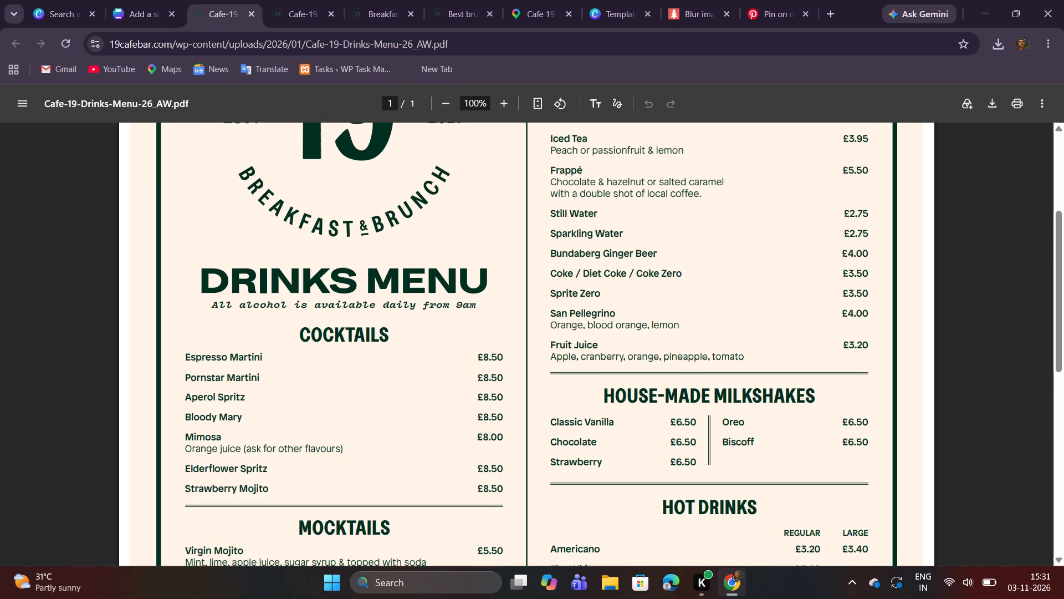
left_click_drag(208, 282, 430, 290)
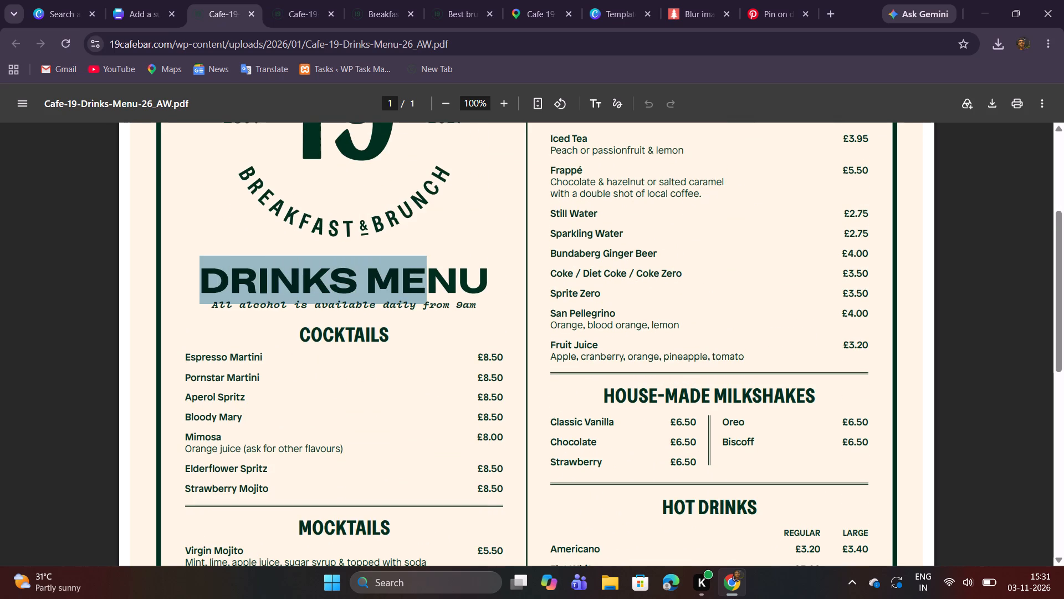
left_click_drag(430, 290, 491, 293)
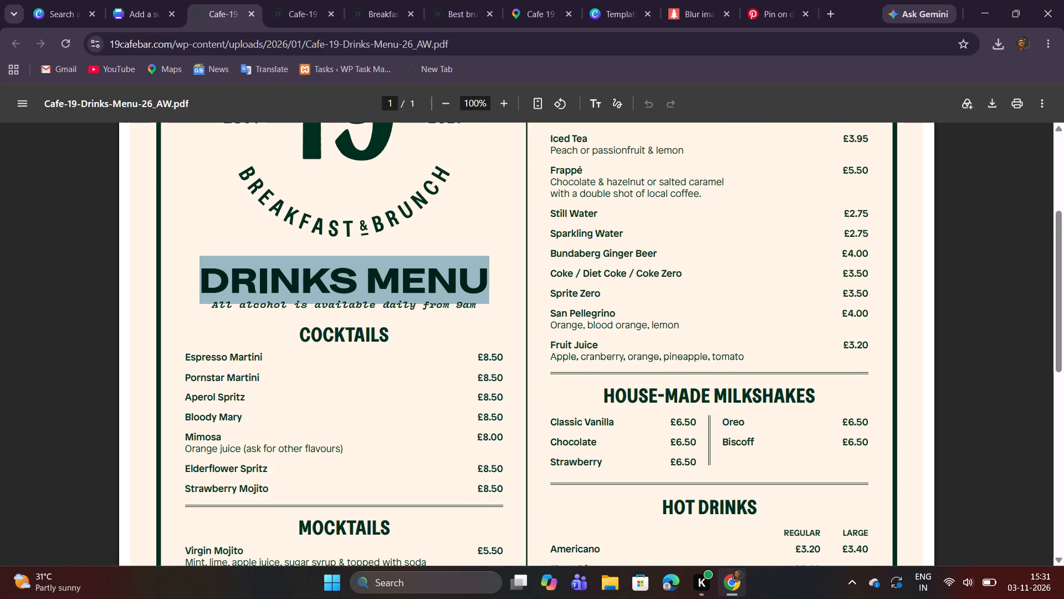
key("ctrl+c")
left_click(151, 0)
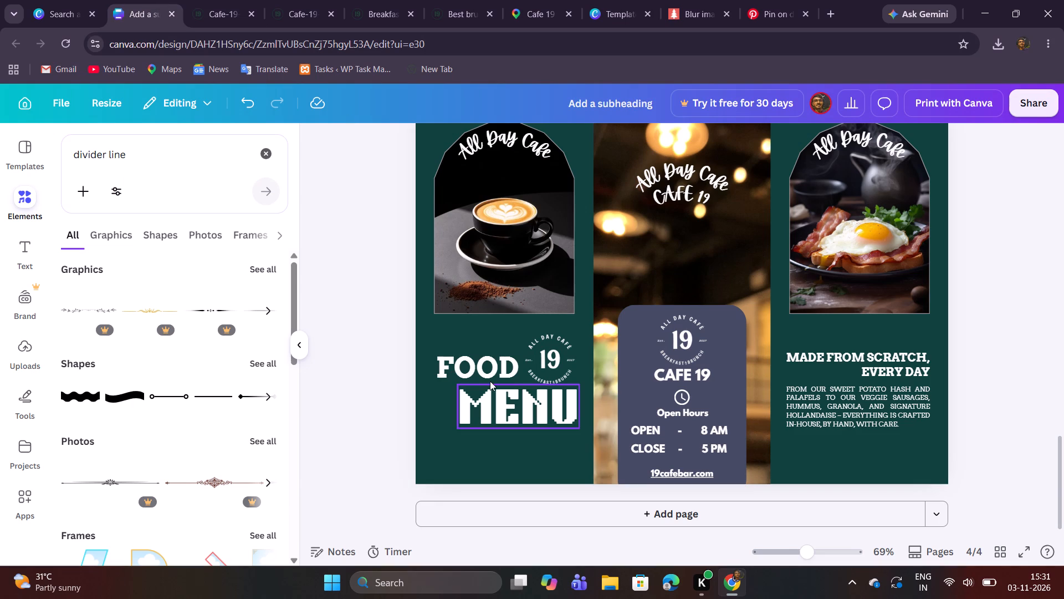
double_click(486, 367)
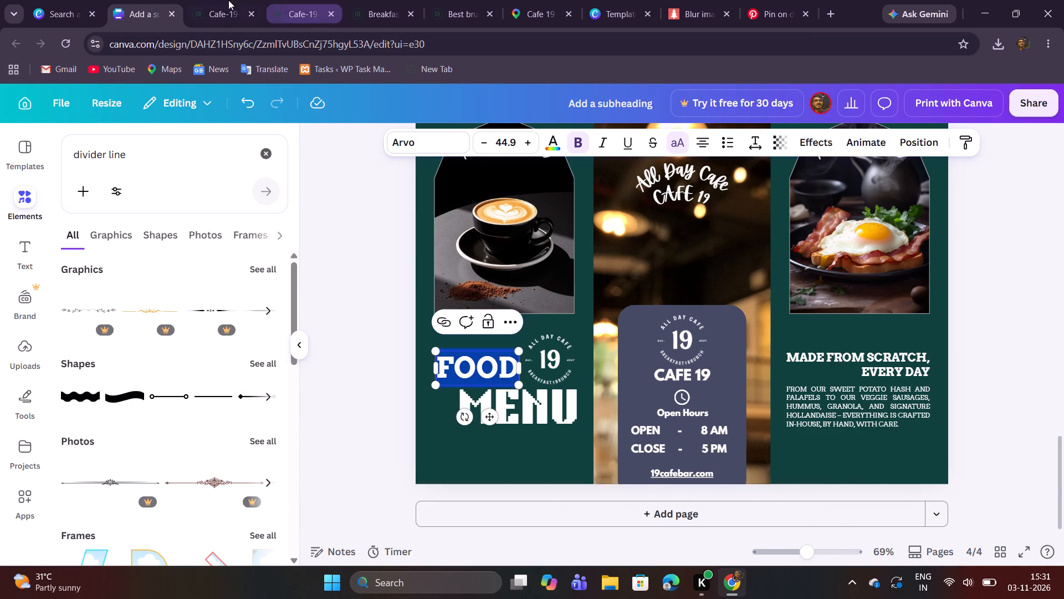
left_click(223, 0)
double_click(282, 285)
key("ctrl+c")
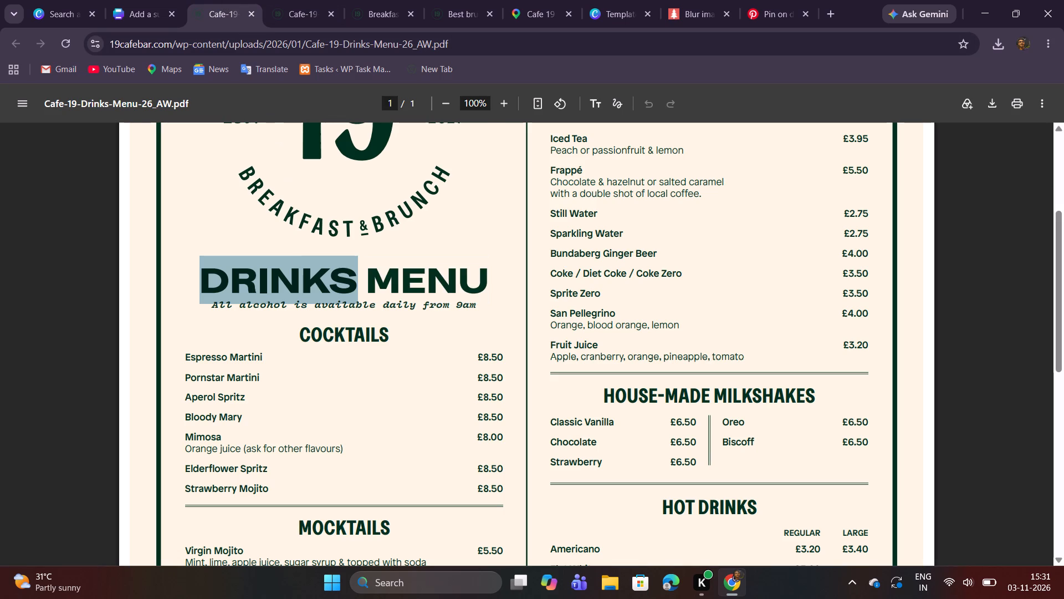
key("ctrl+c")
left_click(138, 0)
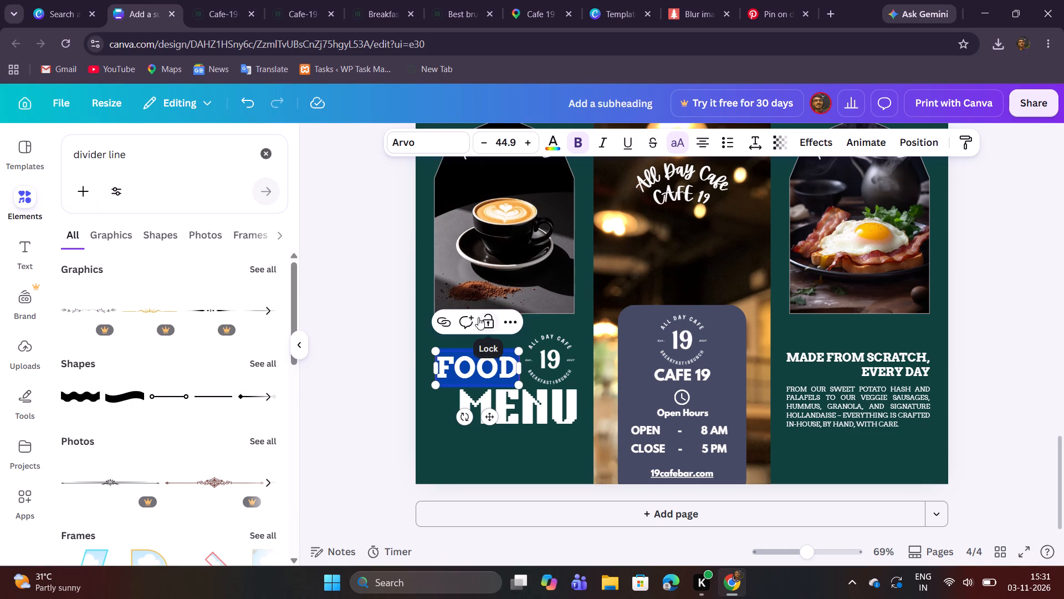
key("ctrl+v")
left_click(516, 452)
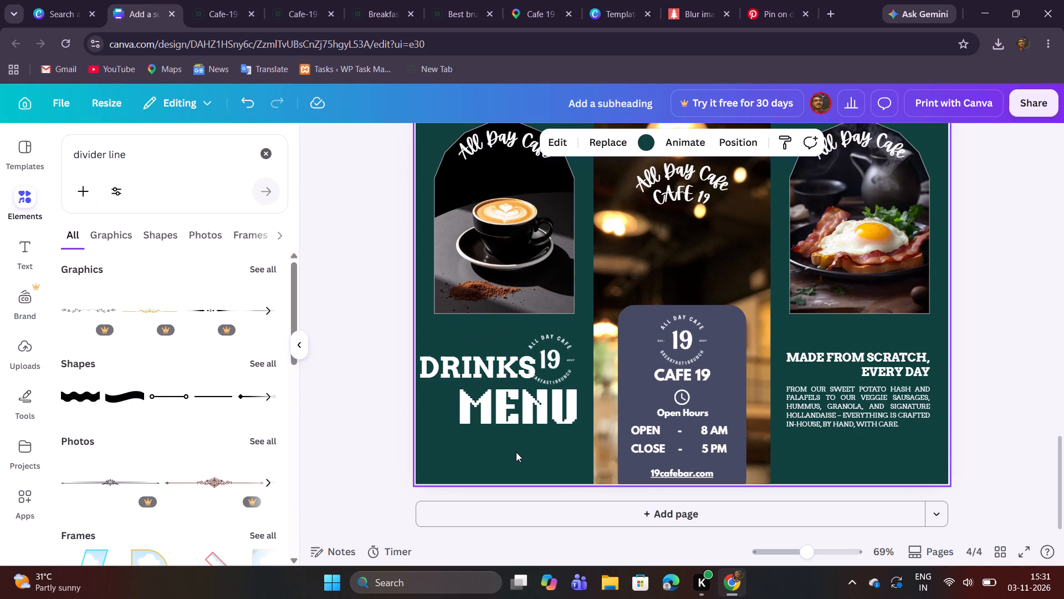
Move the round Cafe 19 logo beside the page 4 menu title clear of the word DRINKS.
left_click_drag(539, 373, 559, 371)
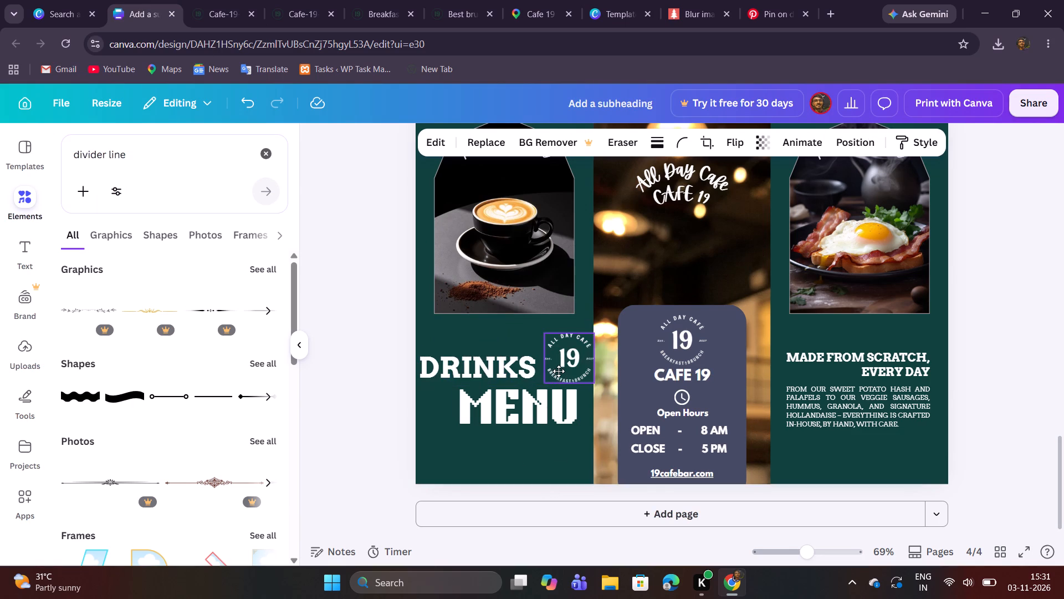
left_click_drag(559, 371, 557, 371)
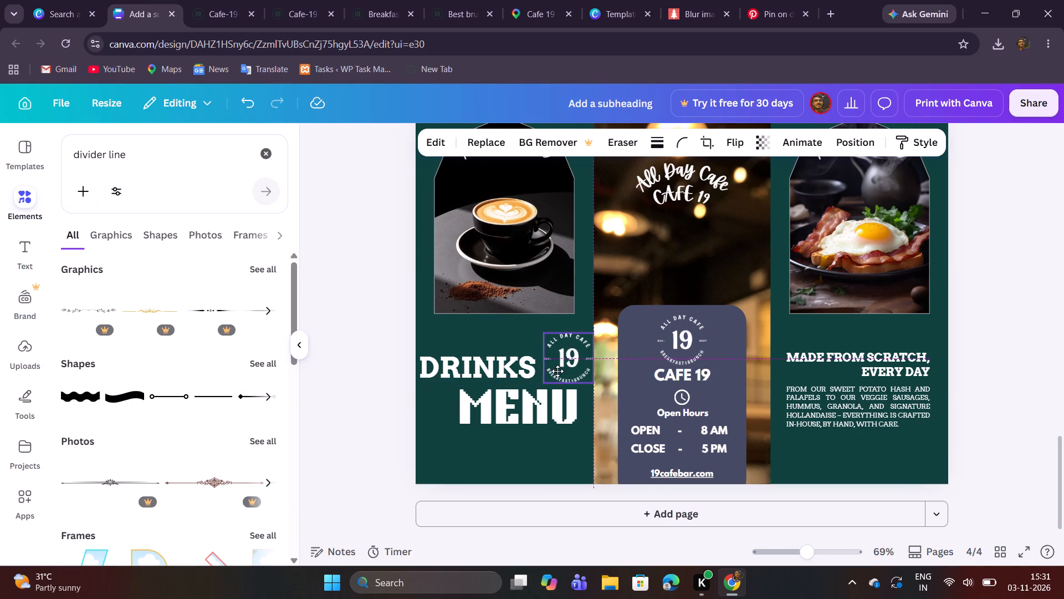
left_click_drag(557, 371, 556, 371)
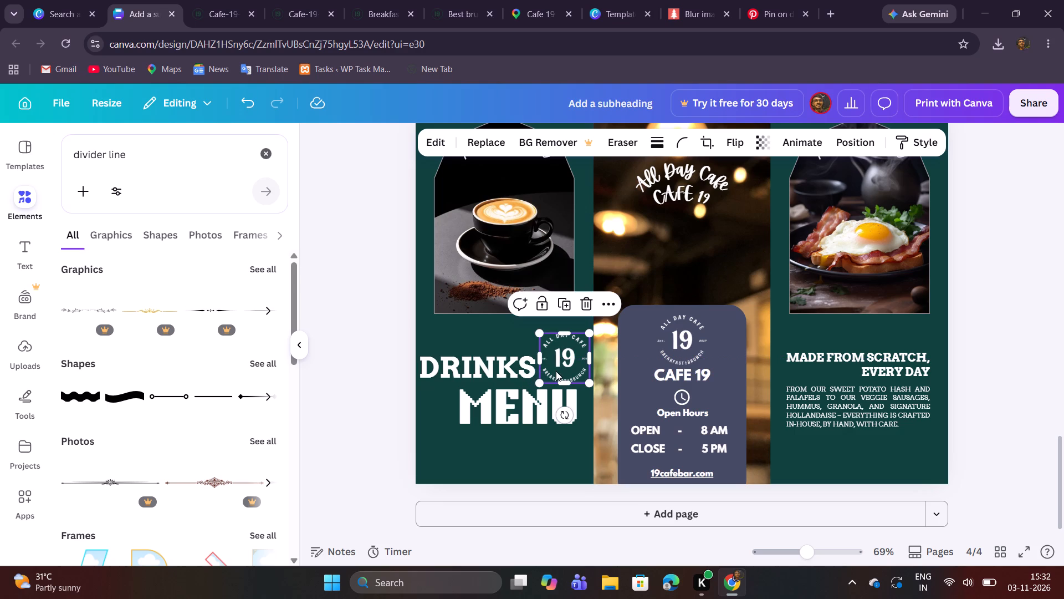
left_click(552, 450)
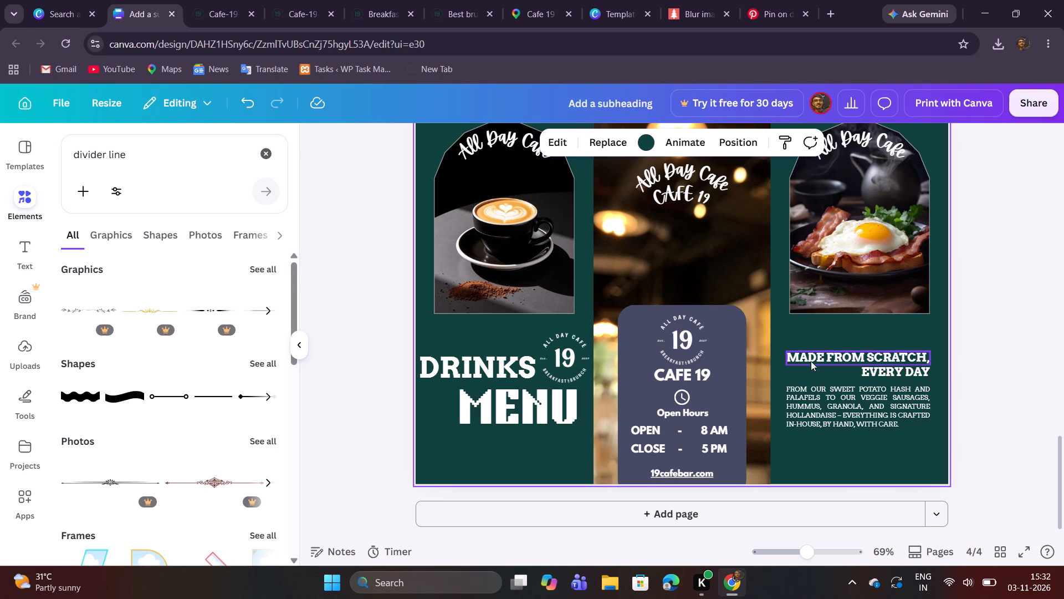
Replace page 4's "Made from scratch," heading with "All alcohol is available daily from 9am", copied from the drinks menu PDF.
left_click(219, 0)
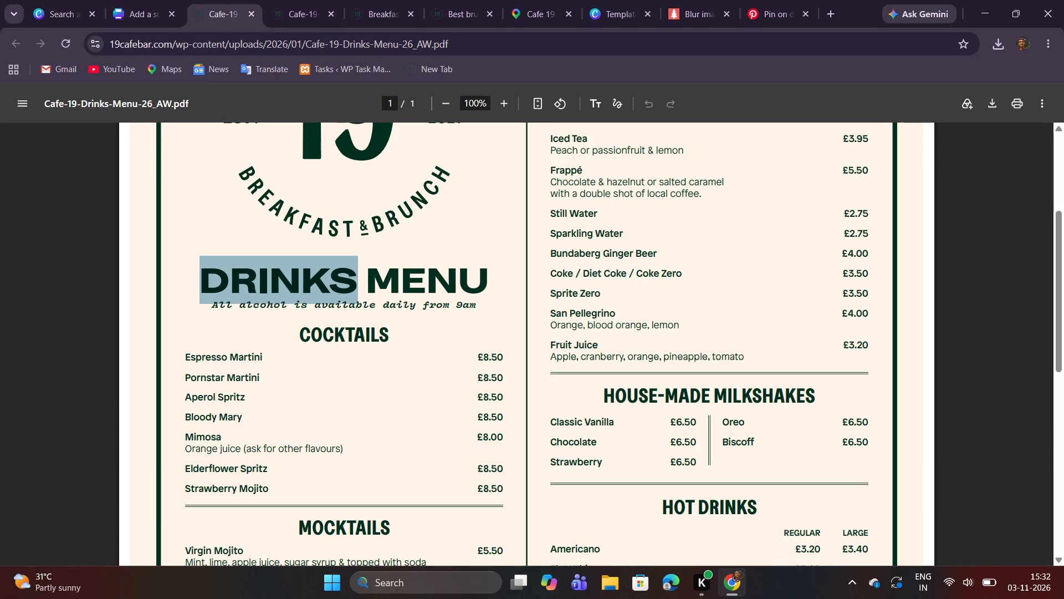
left_click_drag(211, 304, 331, 311)
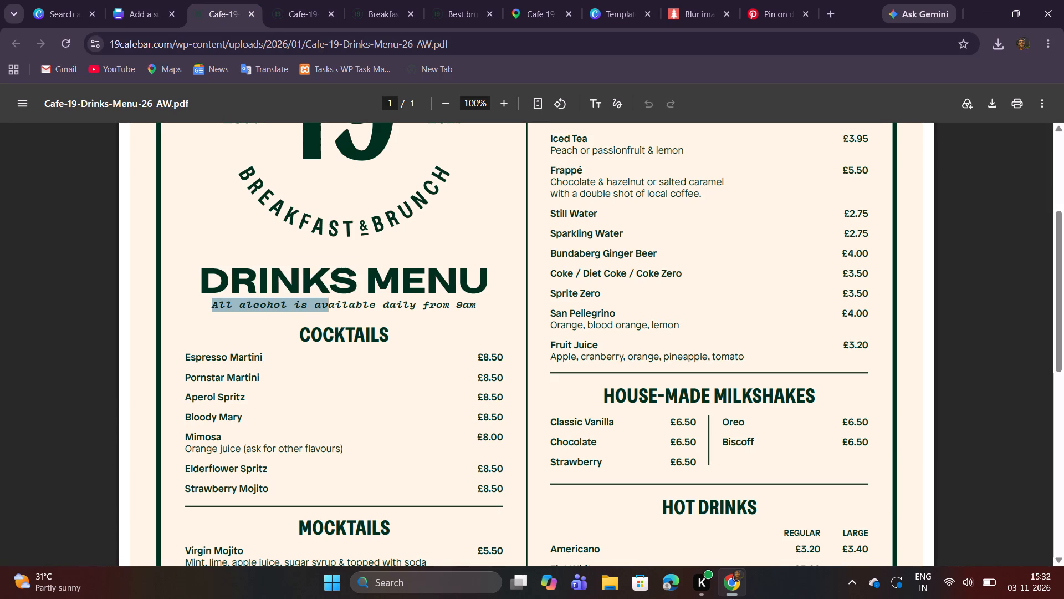
left_click_drag(331, 311, 494, 309)
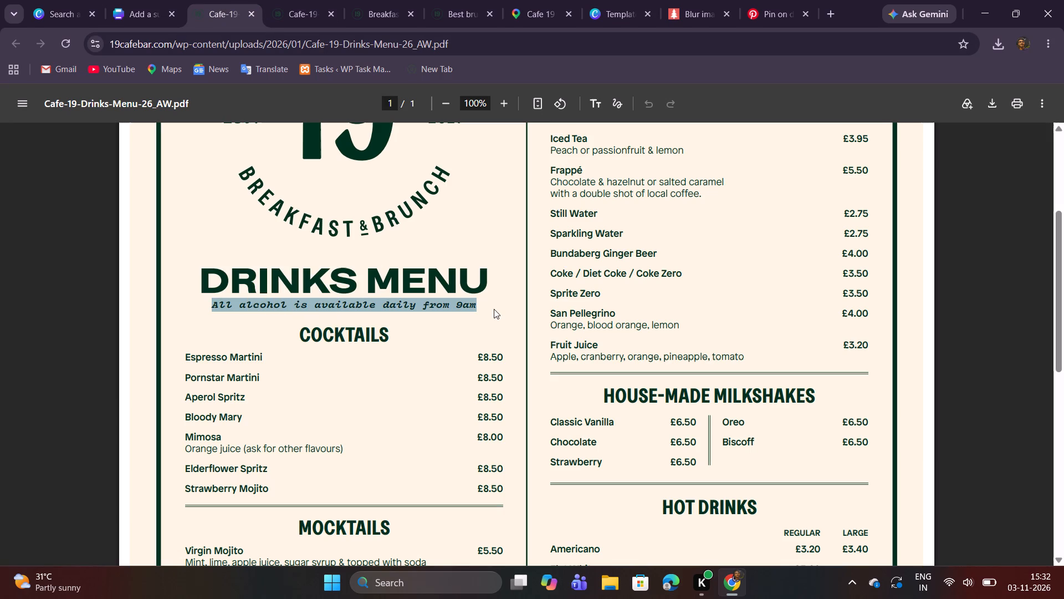
key("ctrl+c")
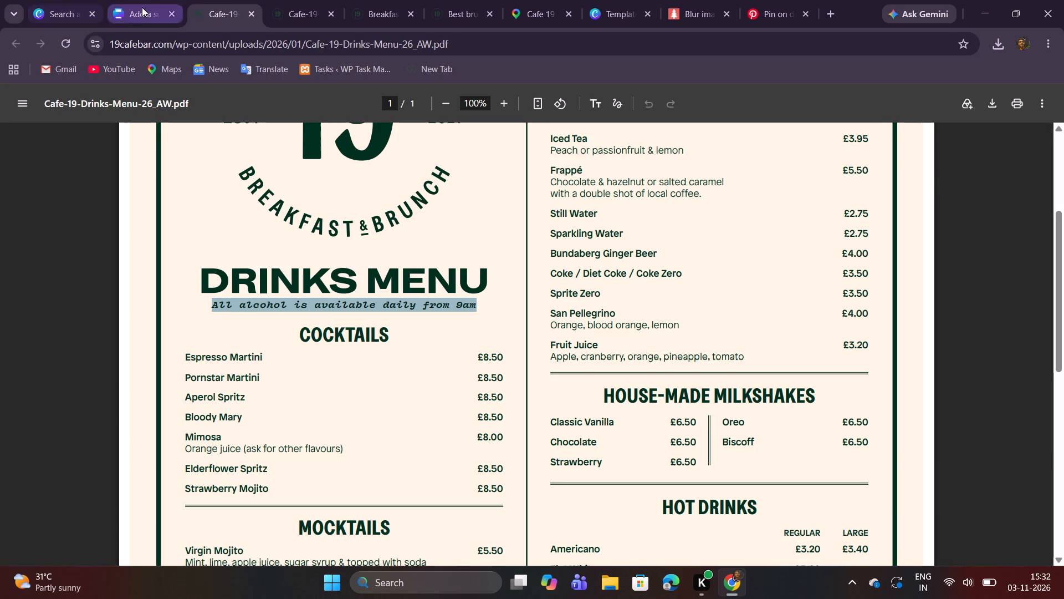
left_click(142, 7)
double_click(856, 356)
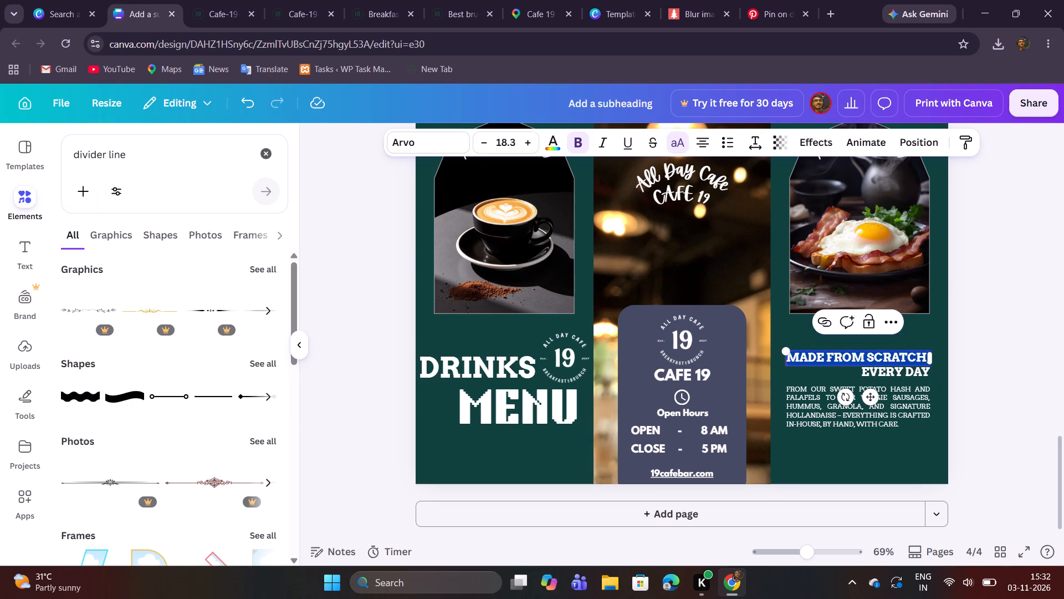
key("ctrl+c")
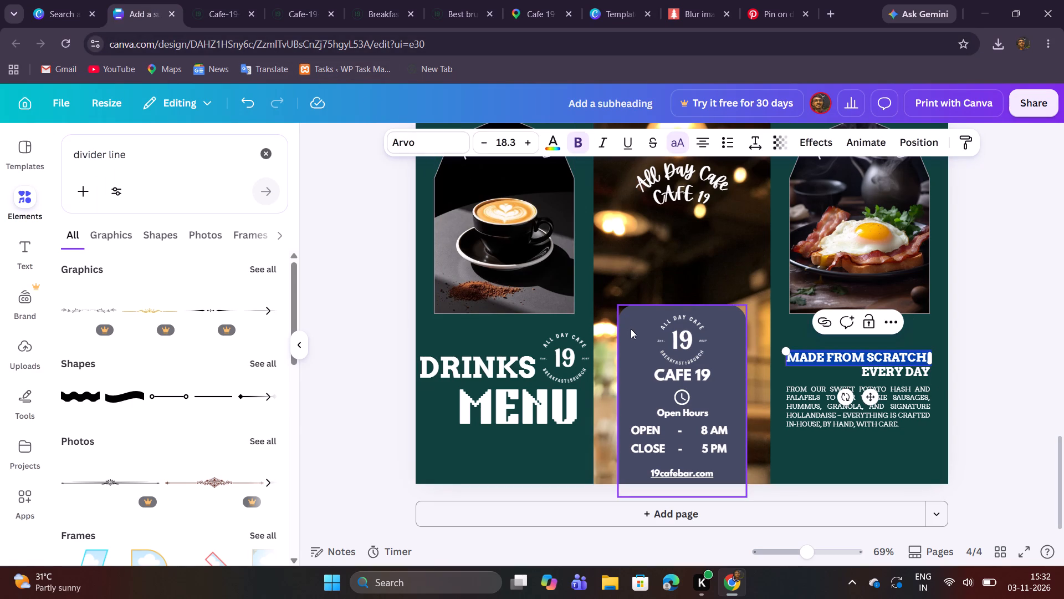
key("ctrl+v")
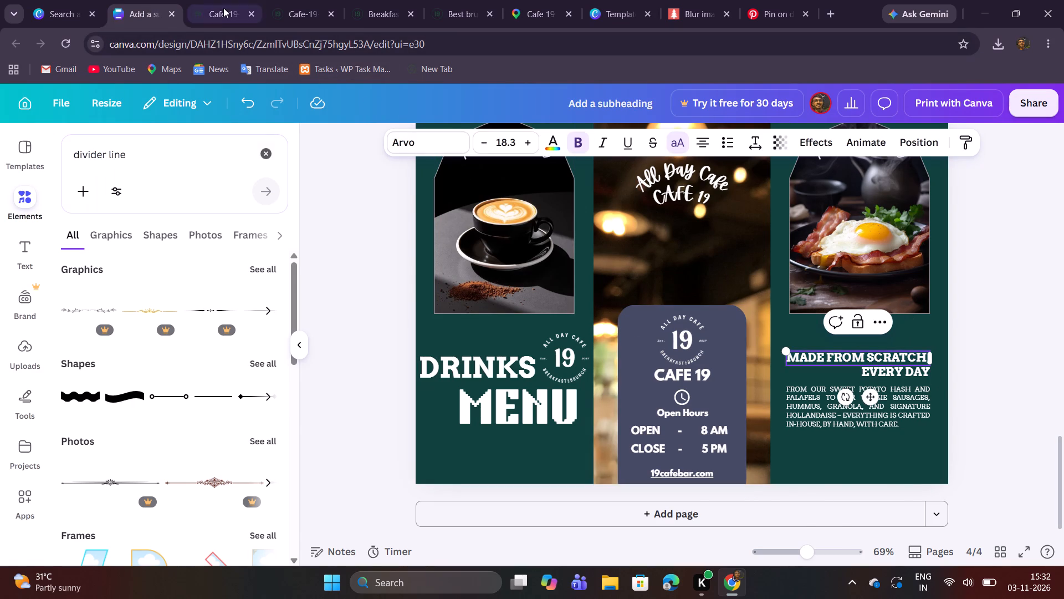
left_click(223, 7)
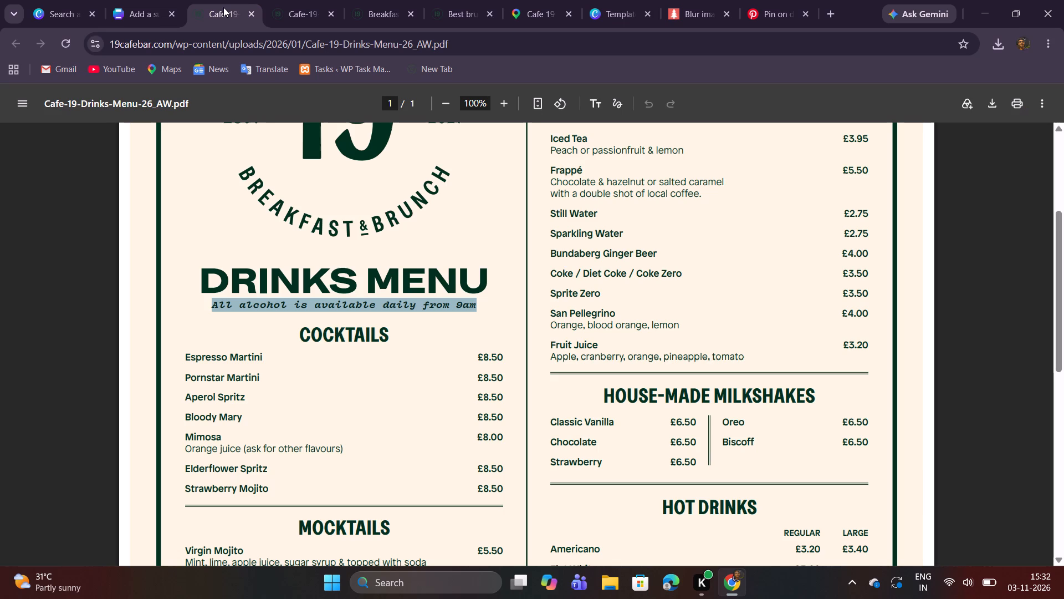
key("ctrl+c")
key("ctrl+c")
left_click(147, 0)
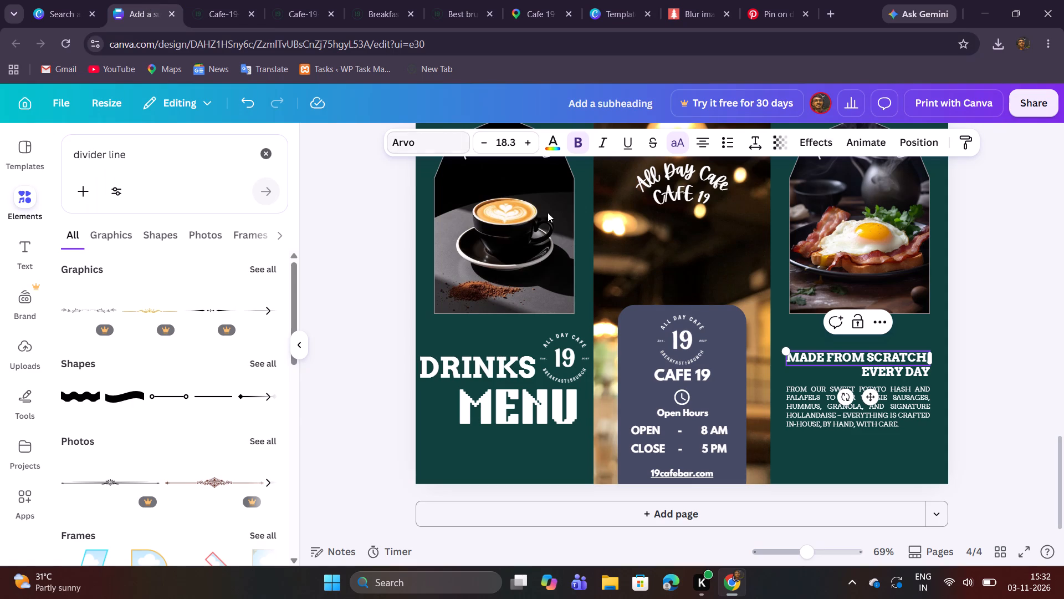
double_click(849, 355)
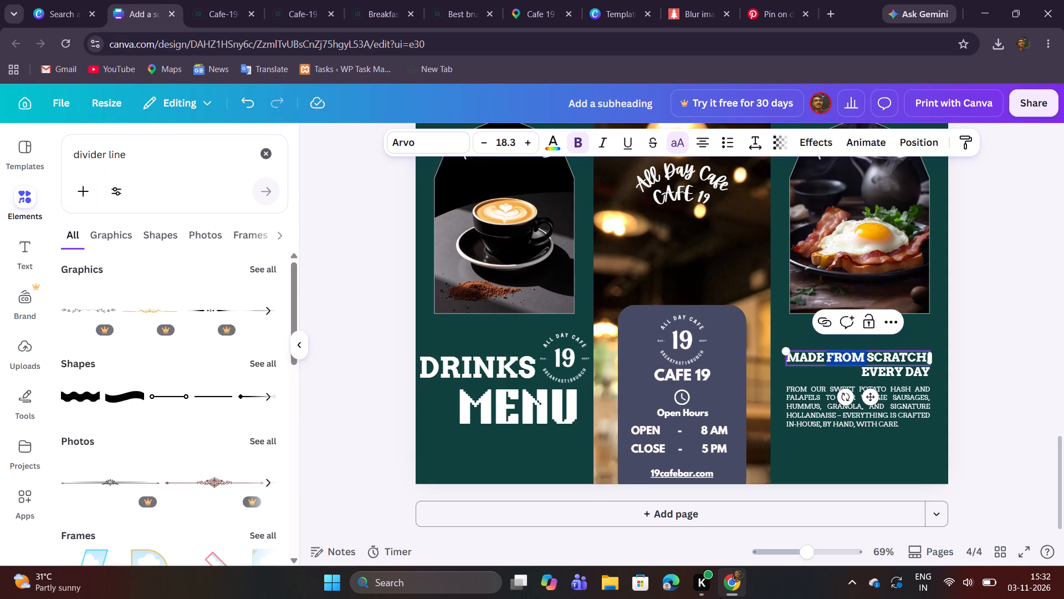
key("ctrl+a")
key("ctrl+v")
left_click(905, 436)
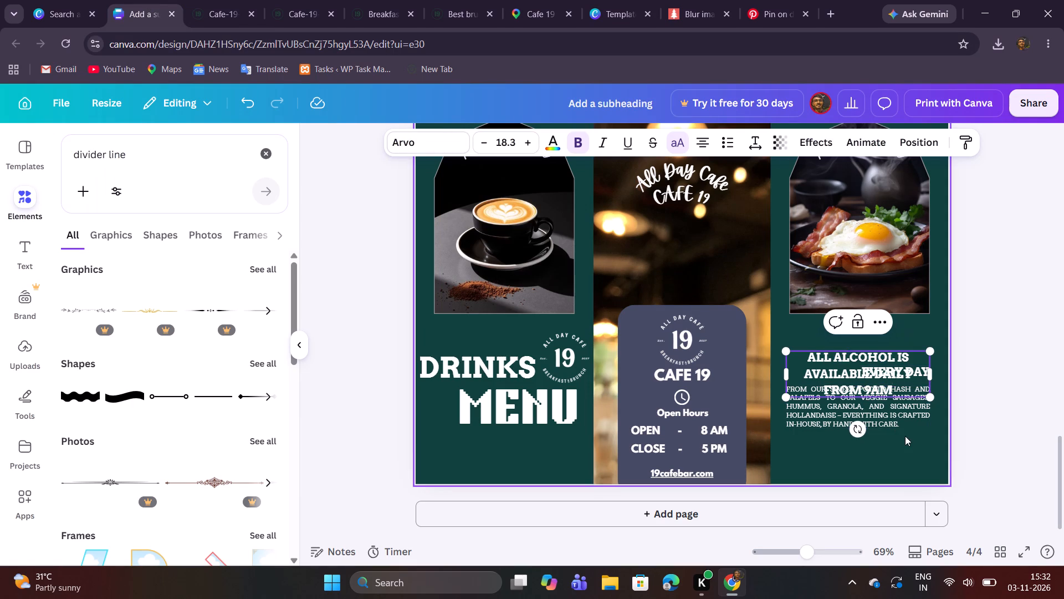
Shorten page 4's alcohol heading to "All alcohol is available" and widen its text box to about 9.7 so it fits one line.
left_click(887, 373)
left_click(829, 364)
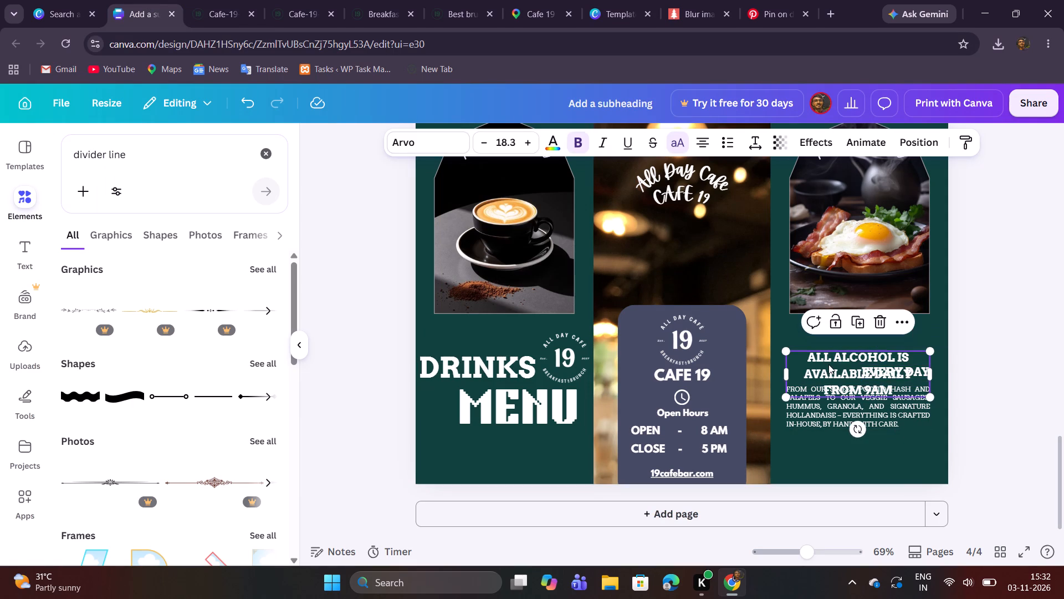
left_click_drag(827, 364, 815, 339)
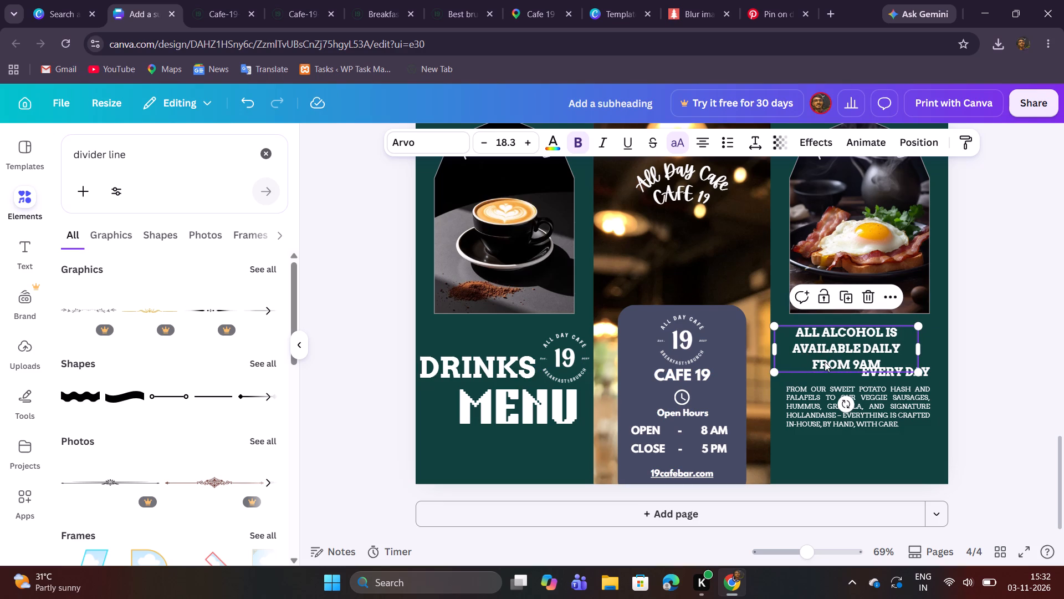
double_click(815, 365)
left_click_drag(813, 366, 890, 369)
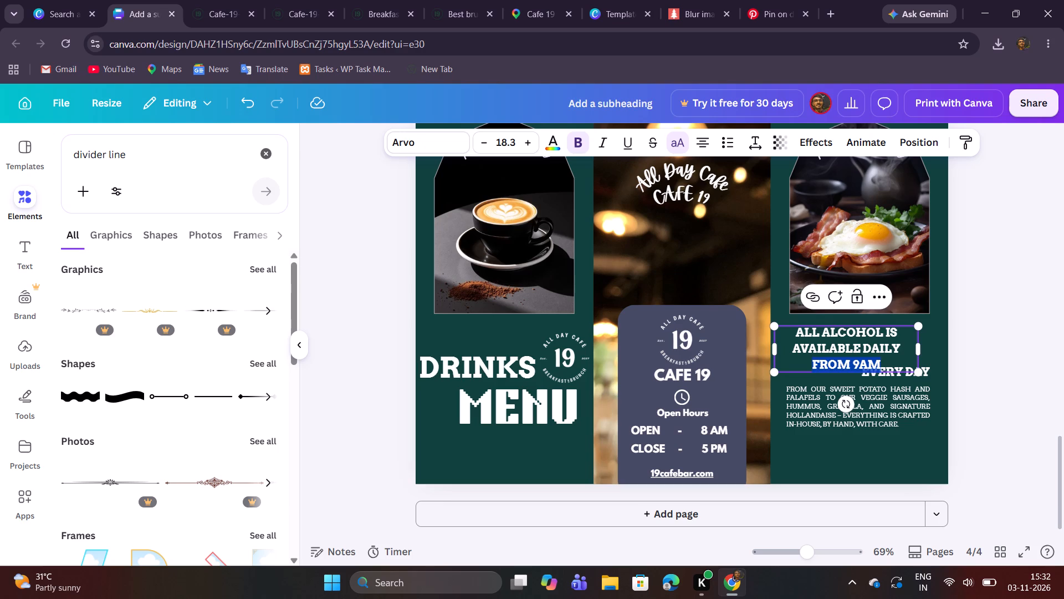
key("ctrl+x")
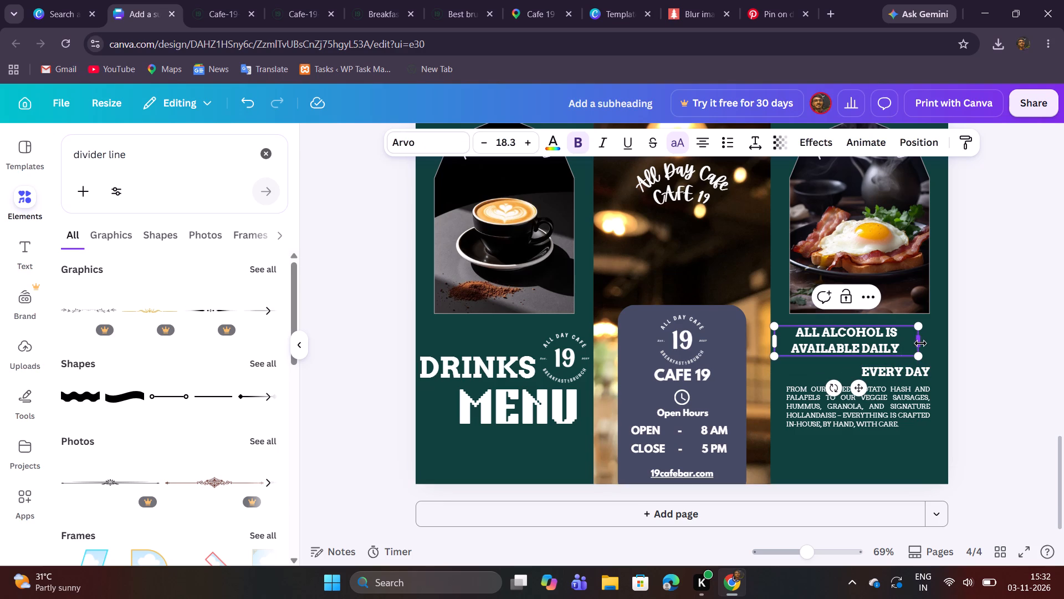
left_click_drag(920, 343, 949, 339)
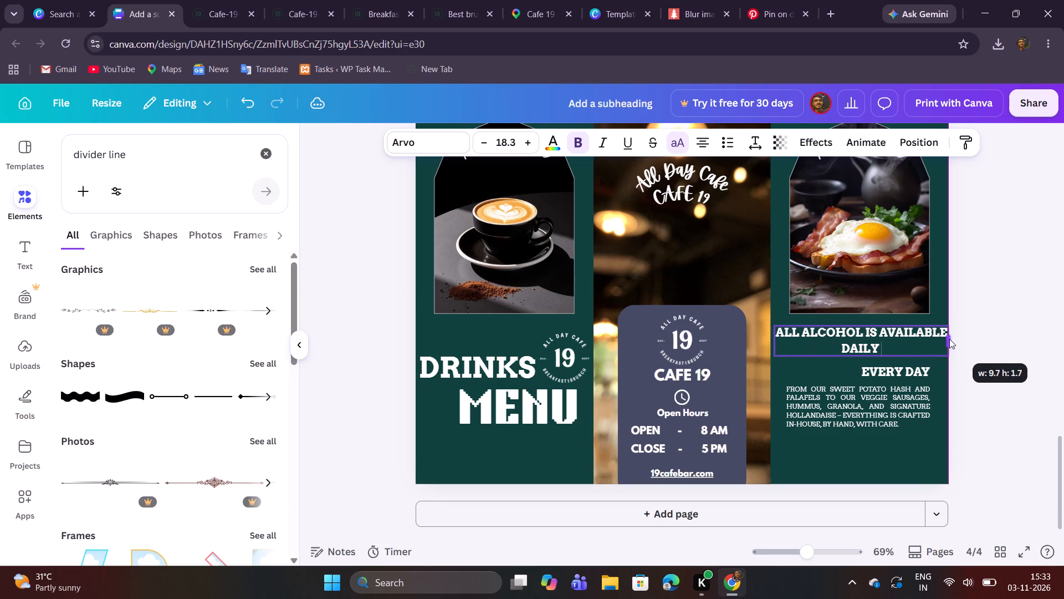
left_click_drag(949, 339, 949, 339)
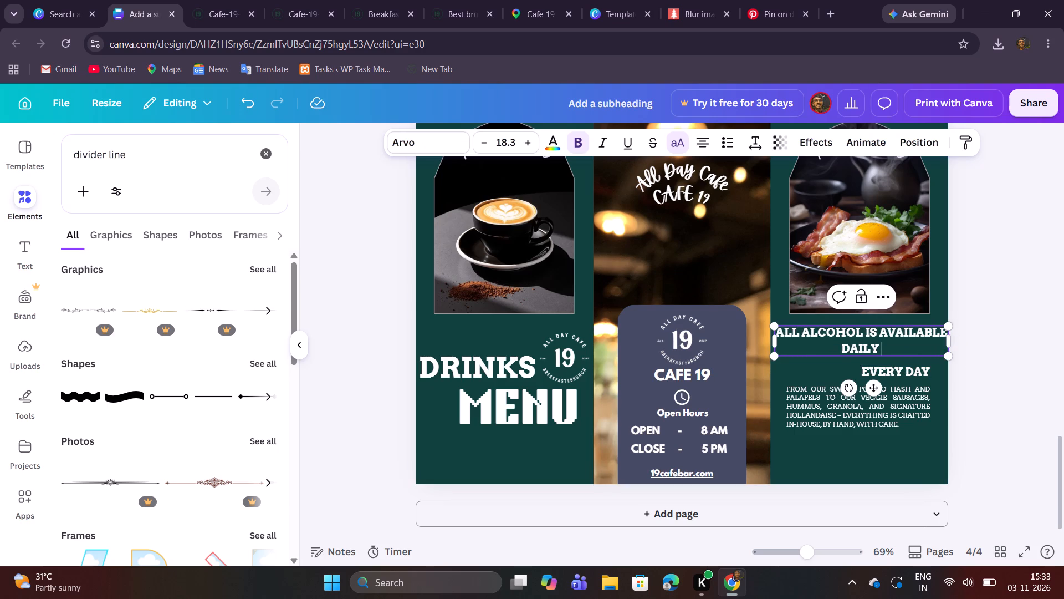
left_click_drag(840, 351, 880, 351)
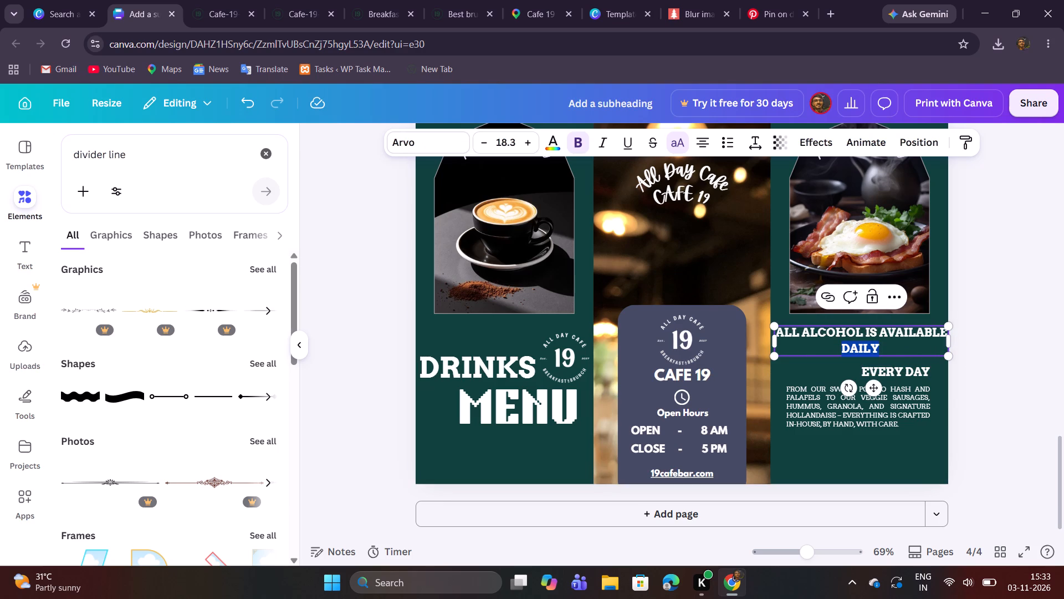
key("ctrl+x")
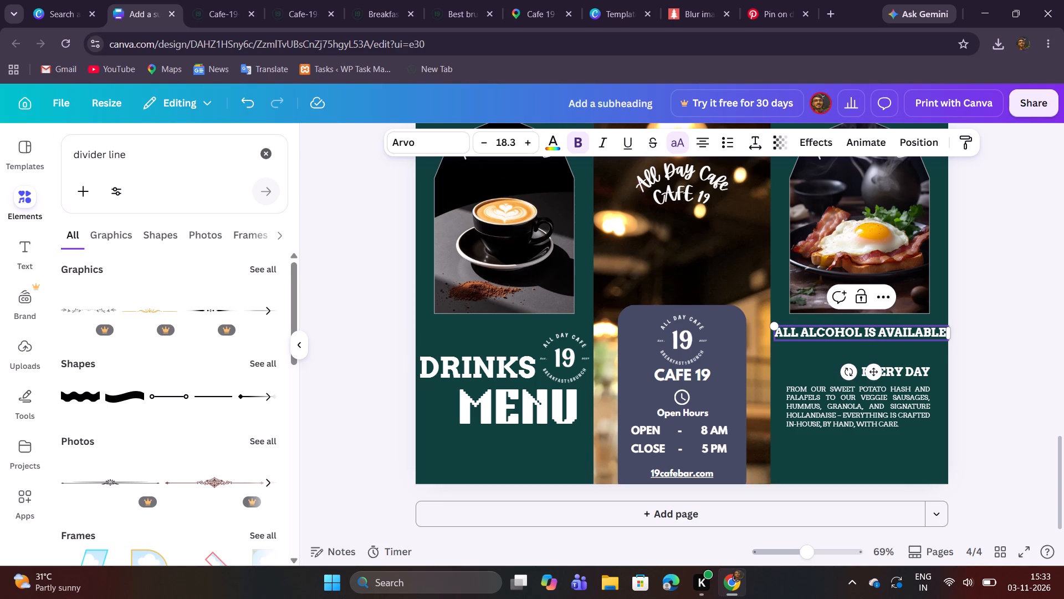
Move the "All alcohol is available" line down directly above the EVERY DAY text, centred in its panel.
left_click(902, 356)
left_click_drag(892, 337, 891, 348)
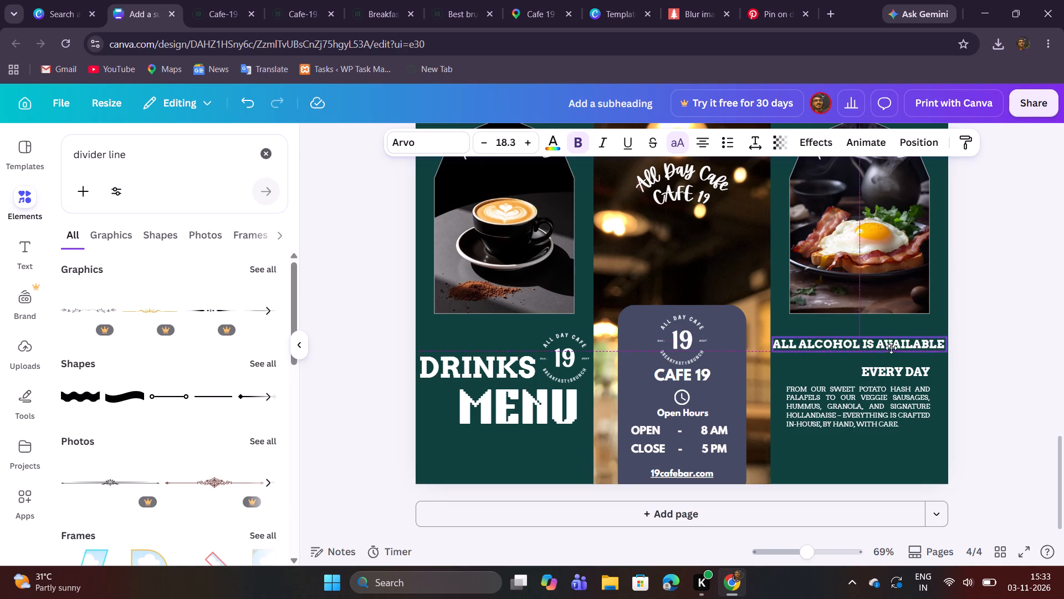
left_click_drag(891, 348, 891, 359)
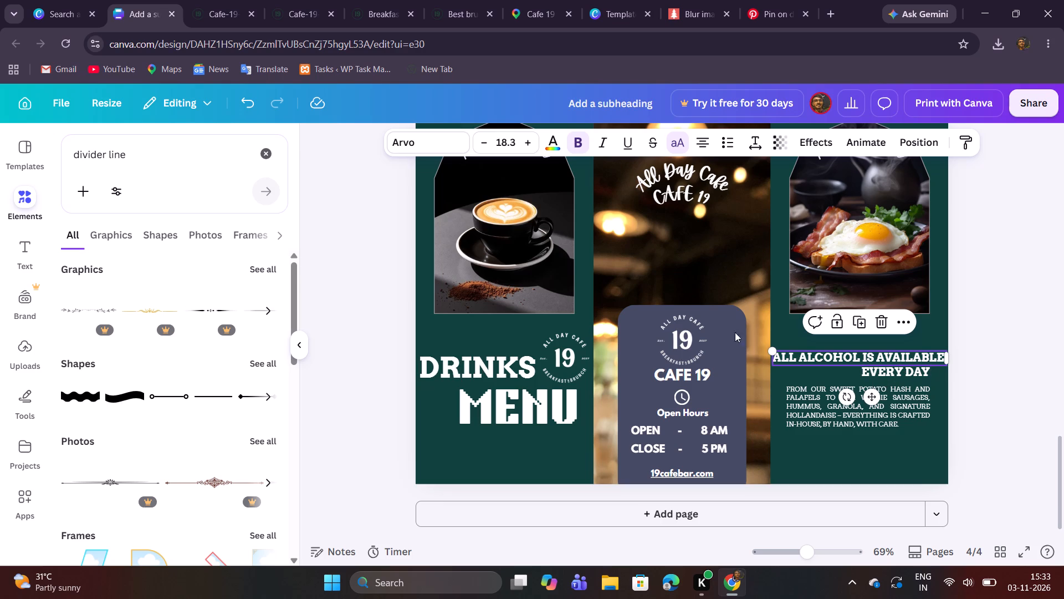
Replace EVERY DAY with "daily from 9am", copied from the drinks menu PDF, and widen its text box to fit one line.
left_click(204, 12)
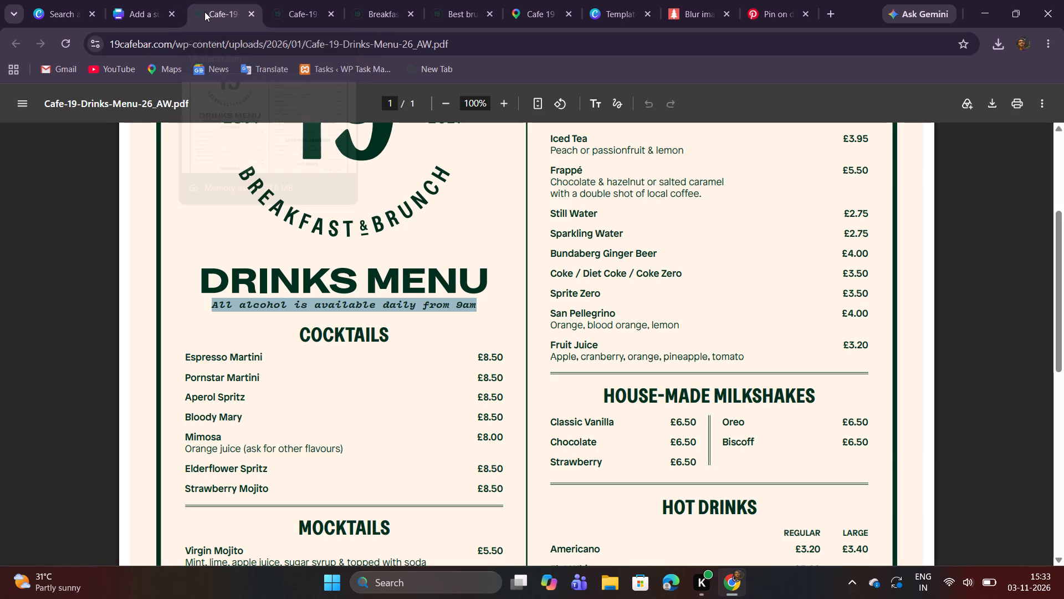
left_click(375, 298)
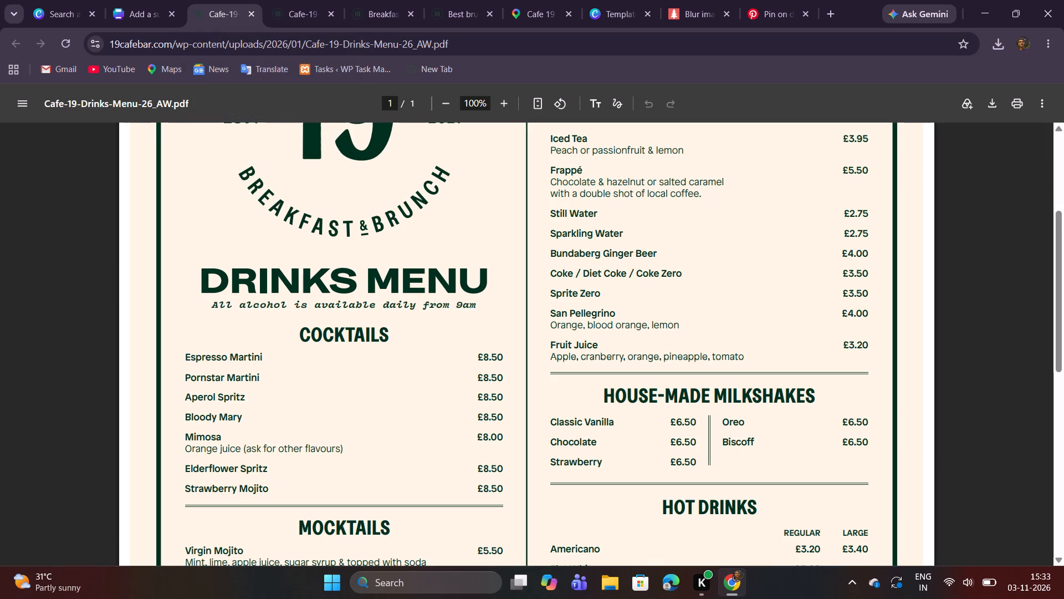
left_click_drag(380, 310, 479, 313)
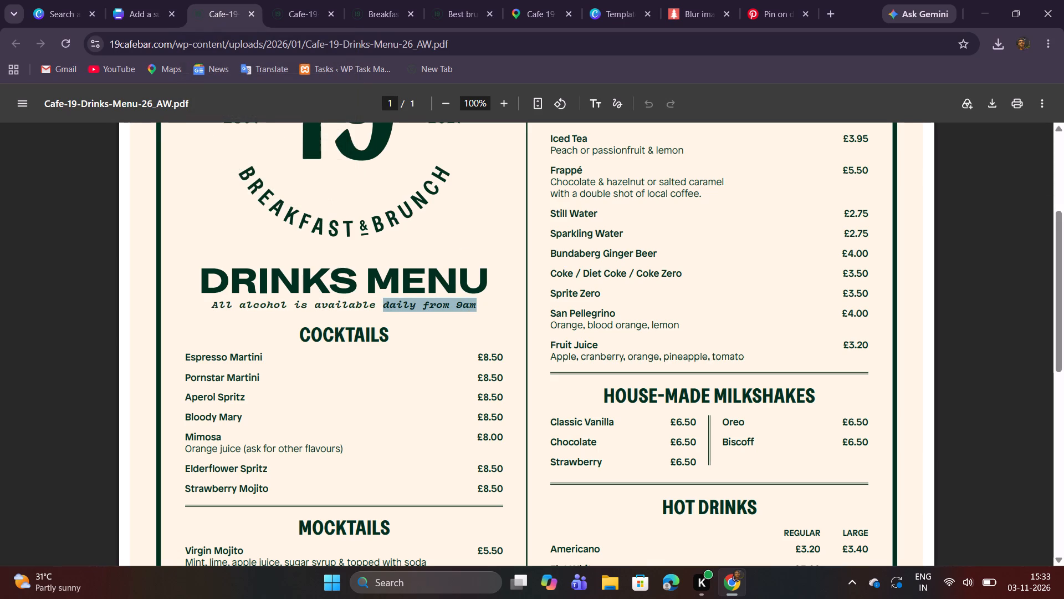
key("ctrl+c")
key("ctrl+c")
key("ctrl+c")
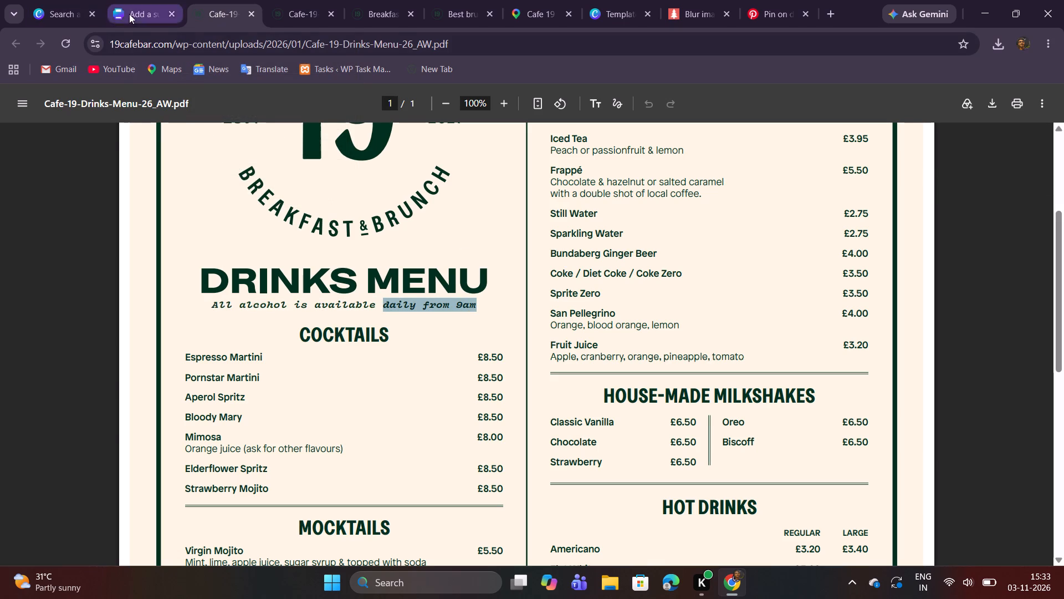
left_click(129, 14)
double_click(900, 368)
key("ctrl+v")
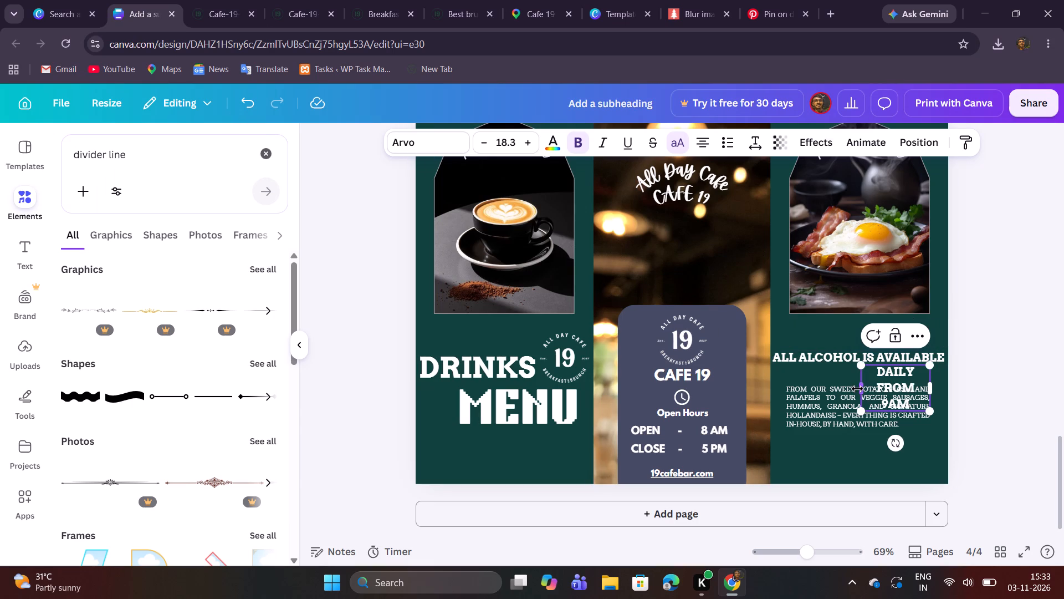
left_click_drag(857, 389, 809, 377)
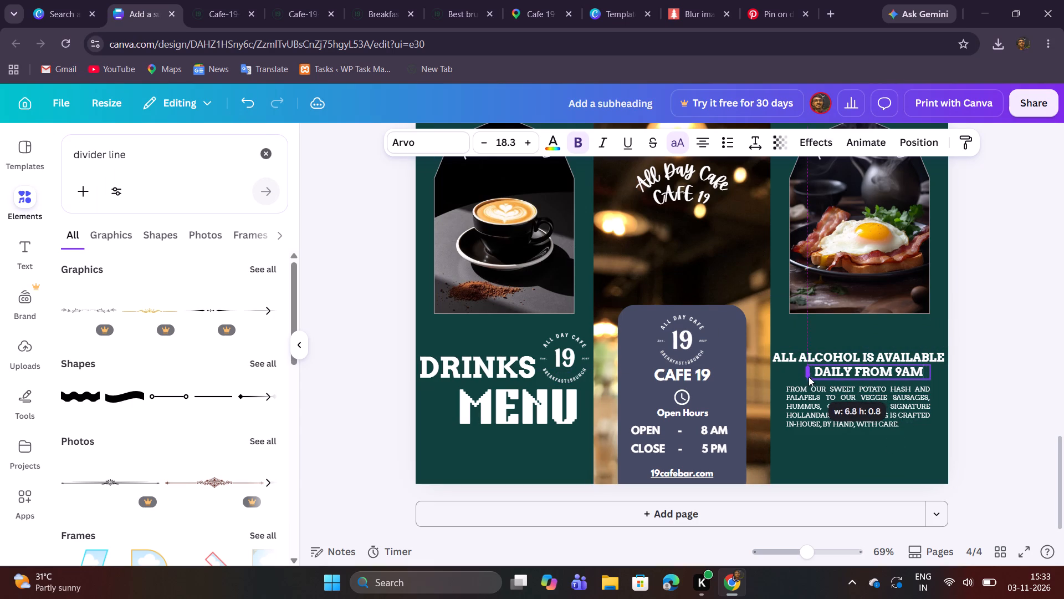
left_click_drag(809, 377, 817, 378)
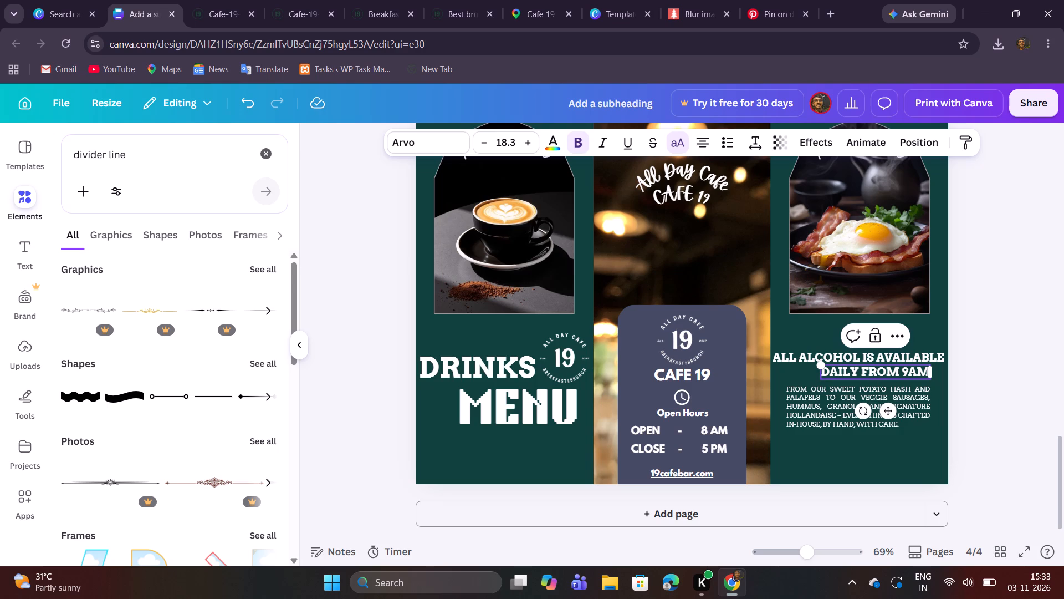
Position the "Daily from 9am" line just below "All alcohol is available", with their right edges aligned.
left_click(792, 393)
left_click_drag(852, 376, 864, 377)
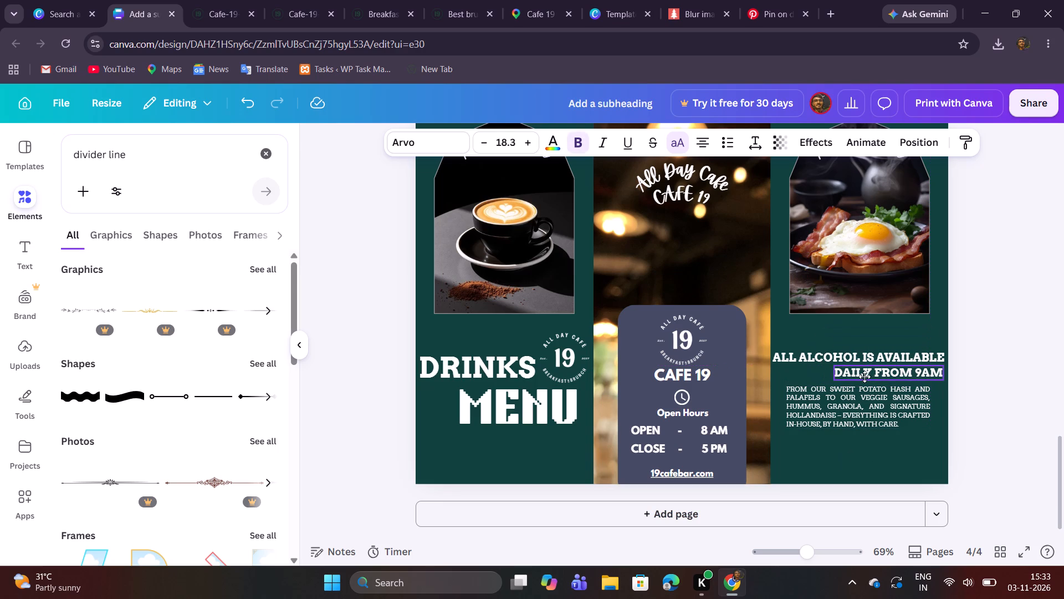
left_click_drag(864, 377, 857, 377)
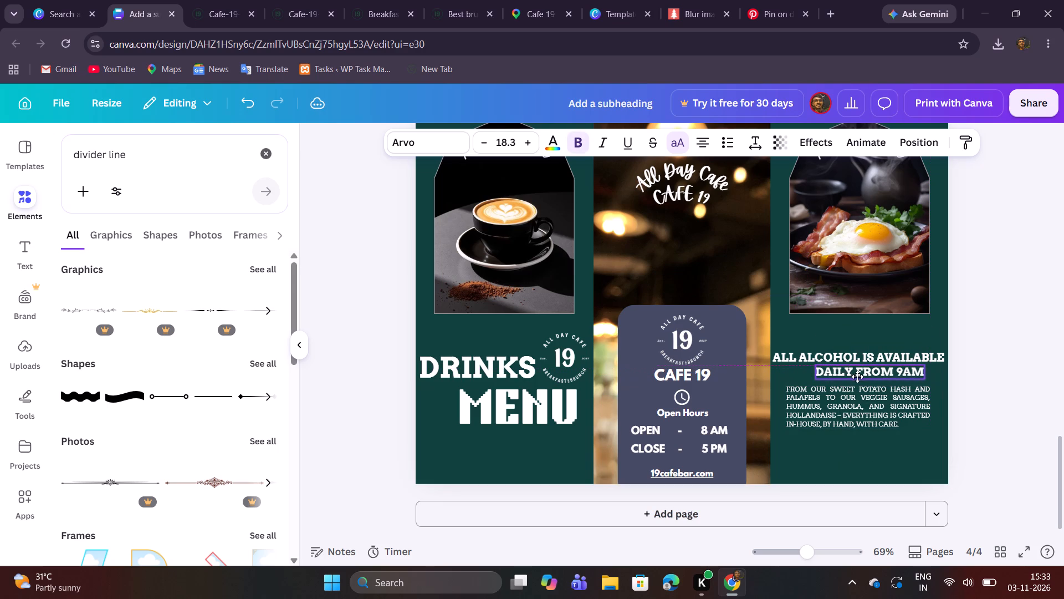
left_click_drag(857, 377, 865, 377)
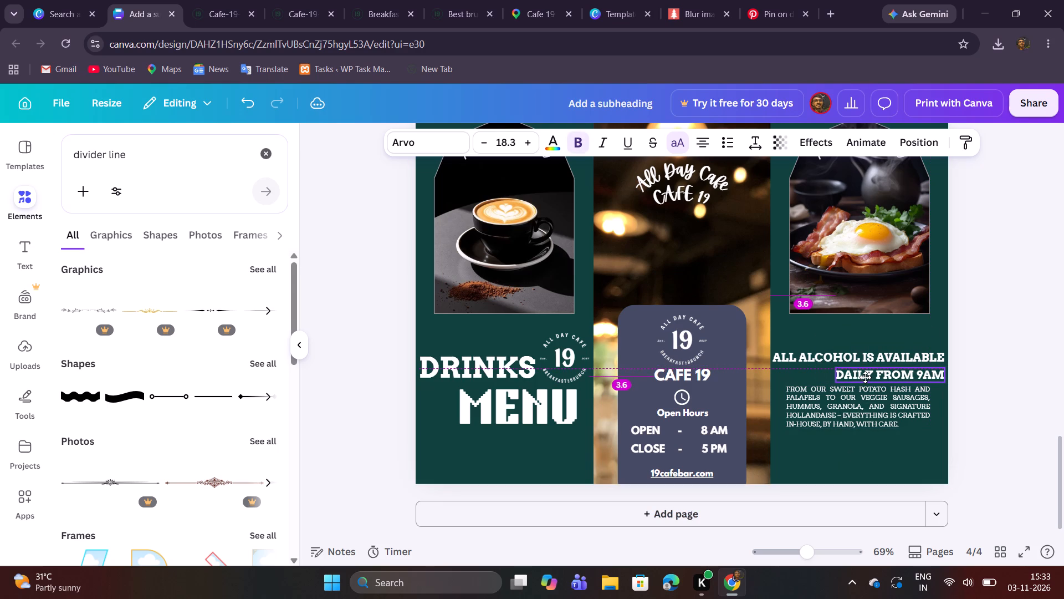
left_click_drag(865, 377, 863, 378)
Delete the small paragraph about sweet potato hash and house-made food below the alcohol heading.
left_click(845, 416)
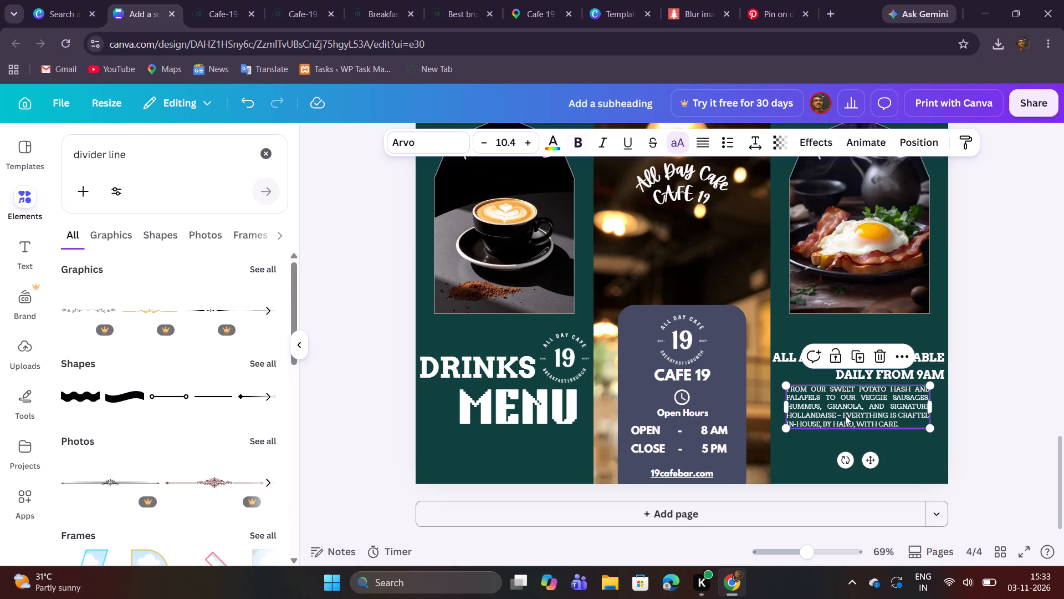
left_click(874, 361)
Move both alcohol heading lines together slightly lower beneath the breakfast photo, keeping them centred in the panel.
left_click_drag(854, 424, 859, 361)
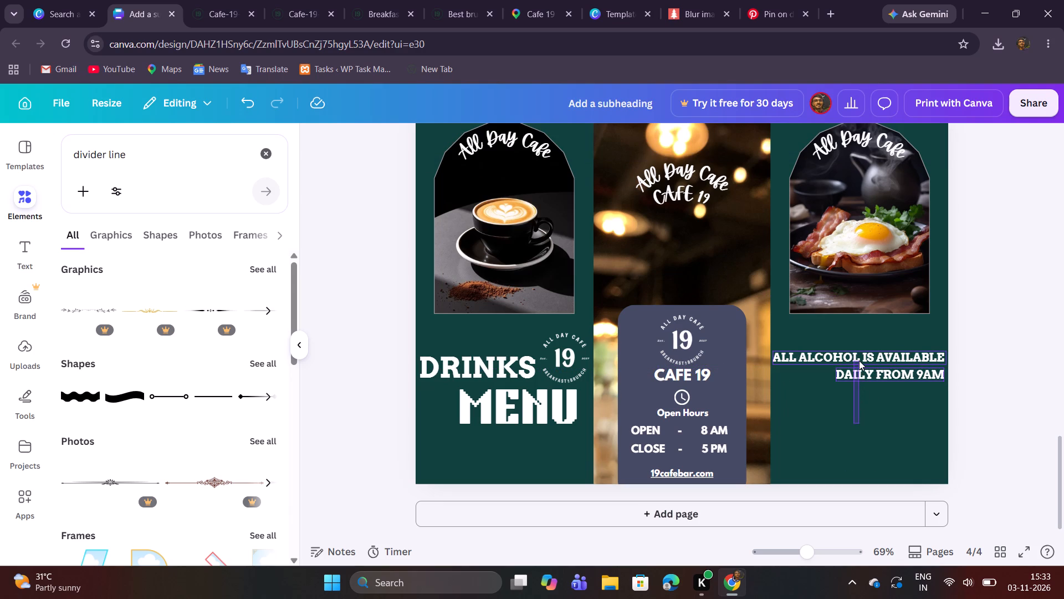
left_click_drag(859, 361, 857, 408)
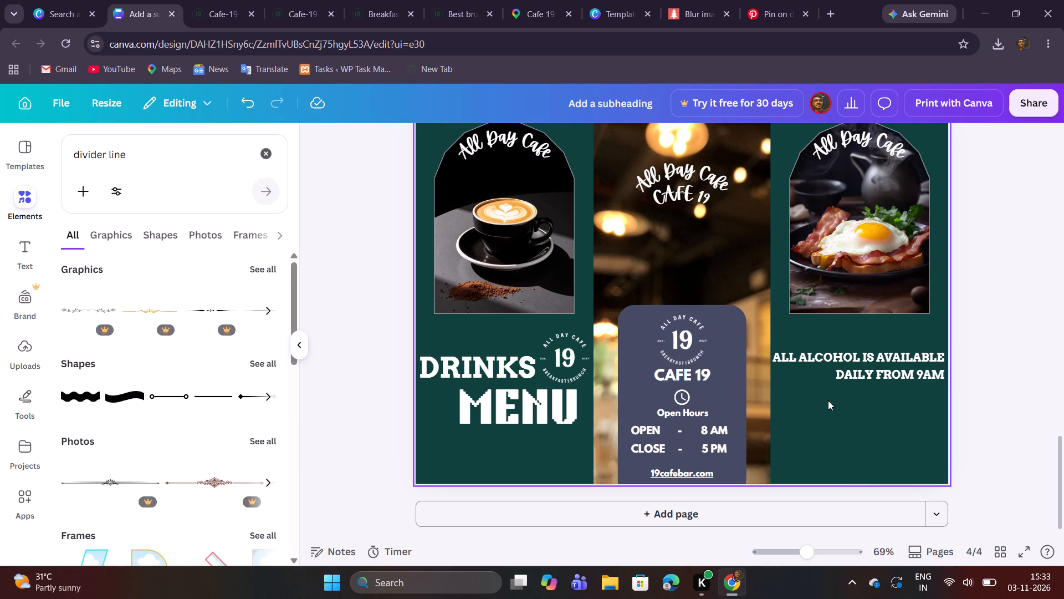
left_click_drag(867, 392, 866, 343)
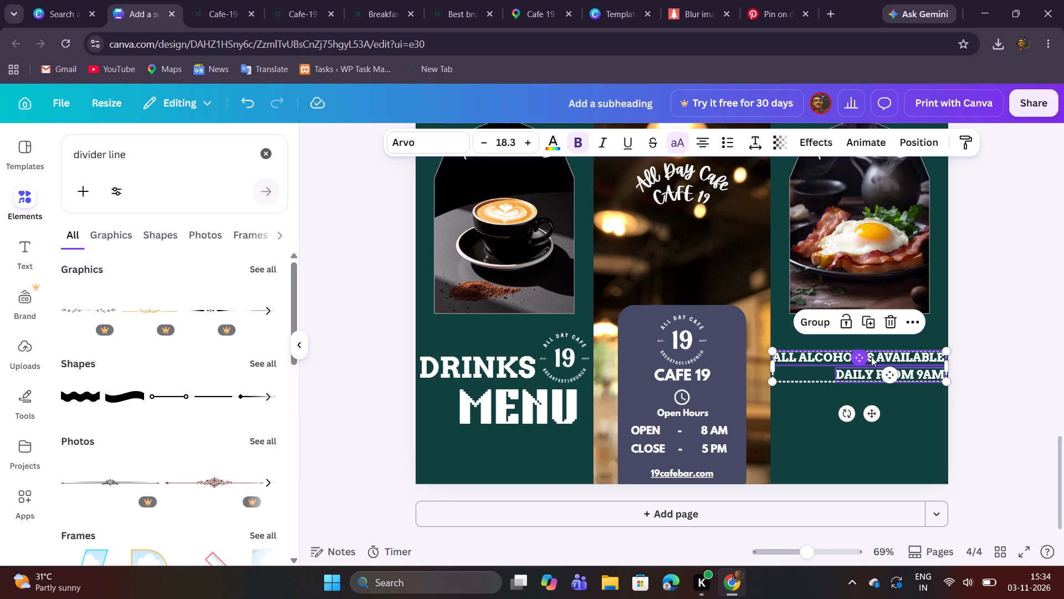
left_click_drag(871, 357, 870, 376)
left_click_drag(870, 363, 871, 365)
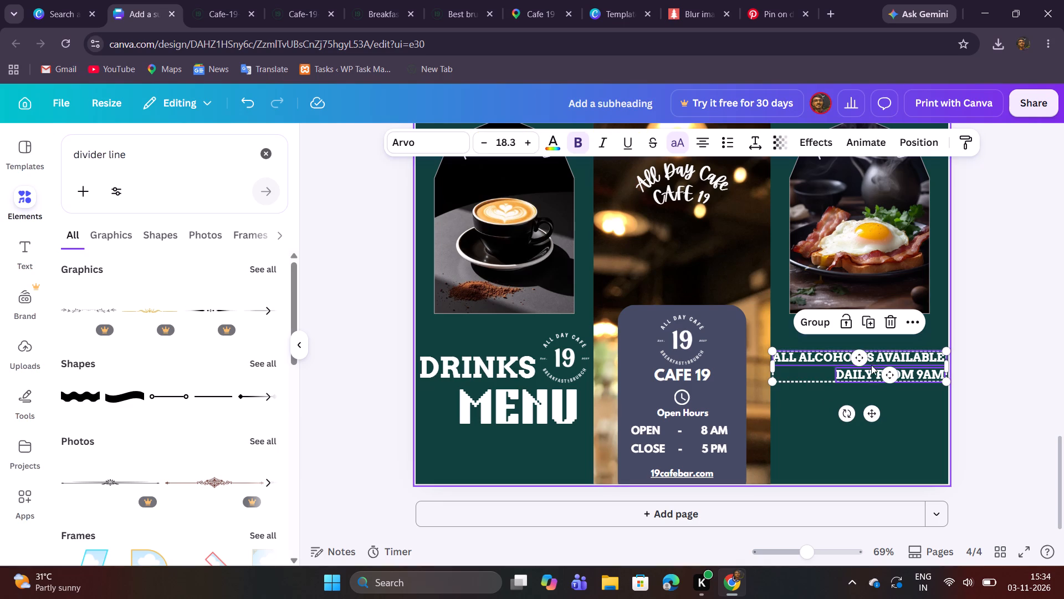
left_click_drag(871, 365, 872, 380)
left_click_drag(872, 417, 872, 428)
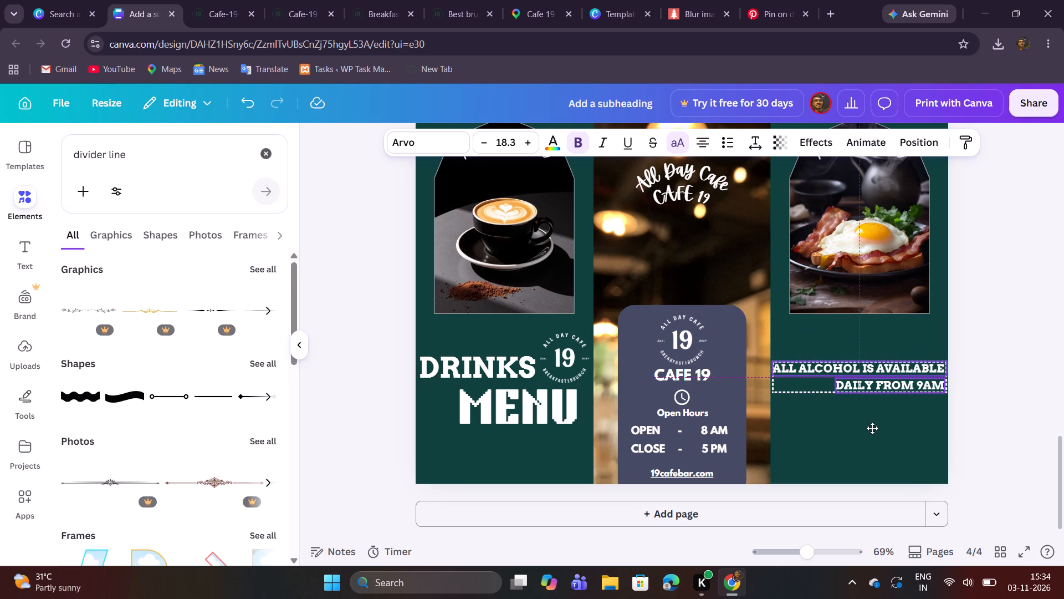
left_click_drag(872, 428, 872, 434)
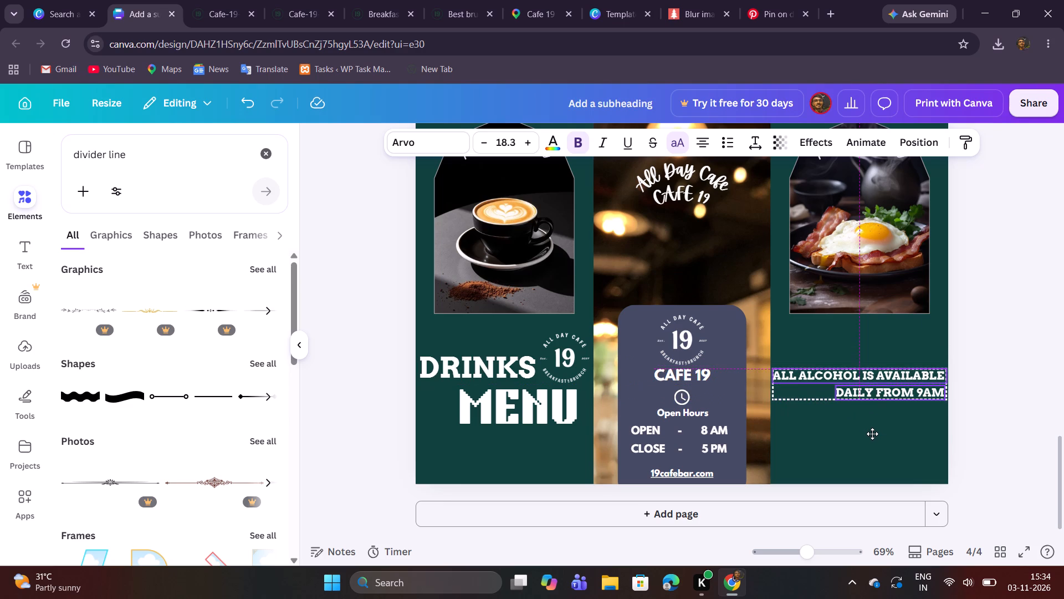
left_click_drag(872, 434, 875, 433)
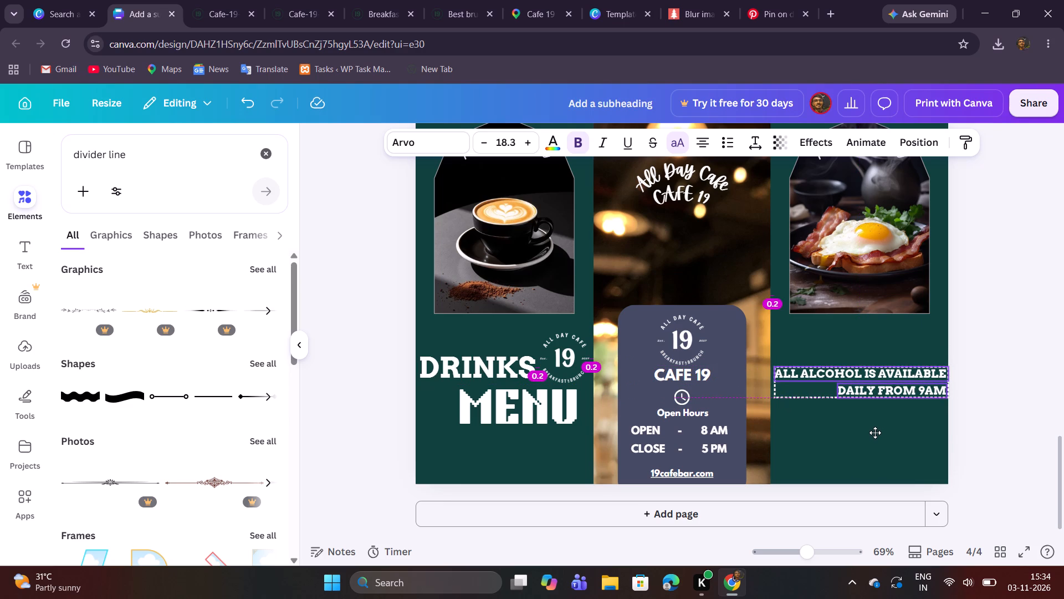
left_click_drag(875, 433, 872, 434)
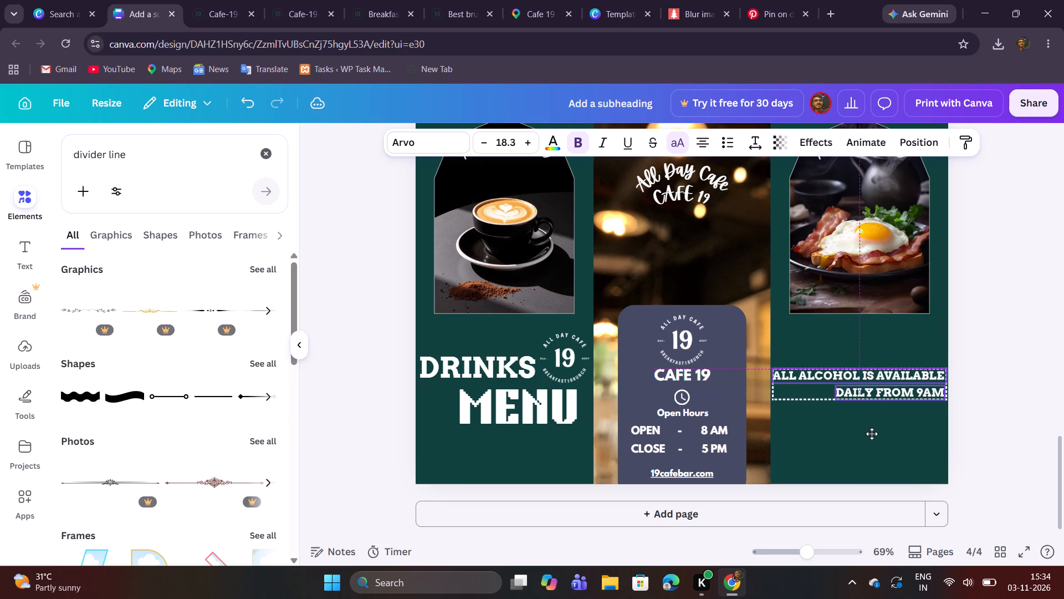
left_click_drag(872, 434, 873, 434)
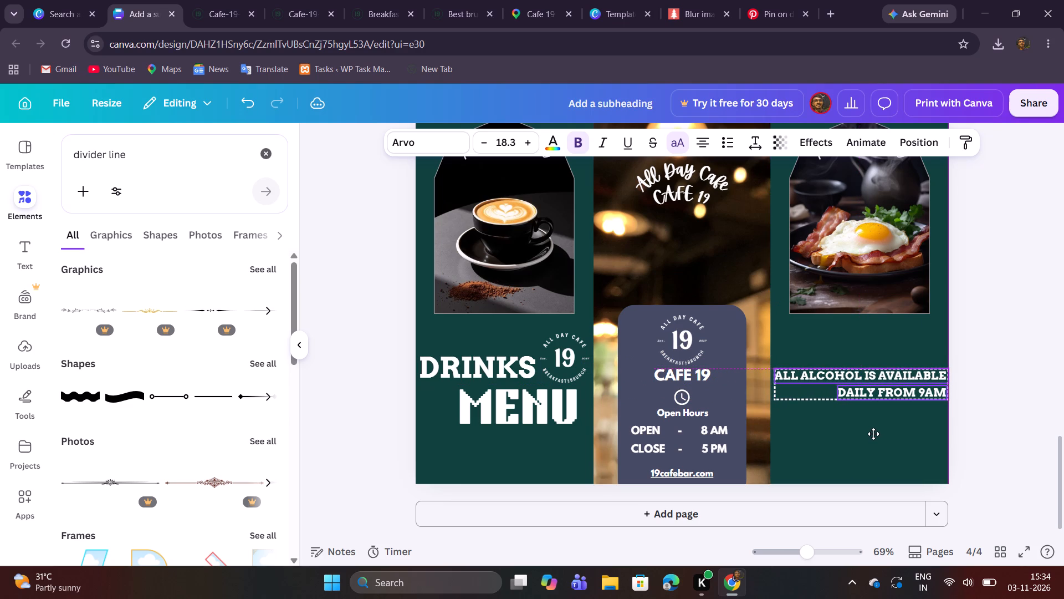
left_click_drag(873, 434, 874, 437)
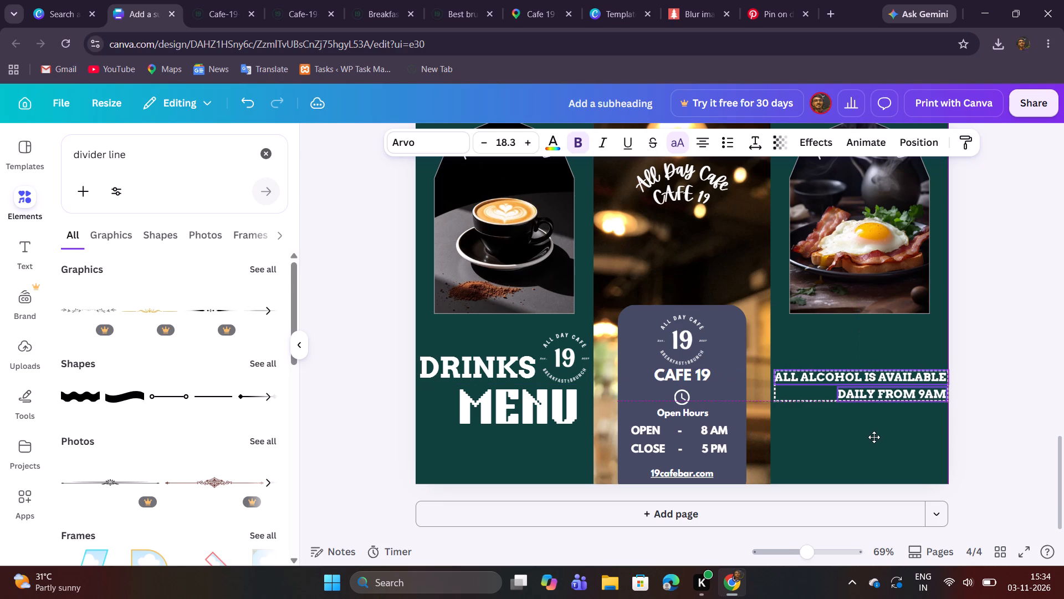
left_click_drag(874, 437, 872, 435)
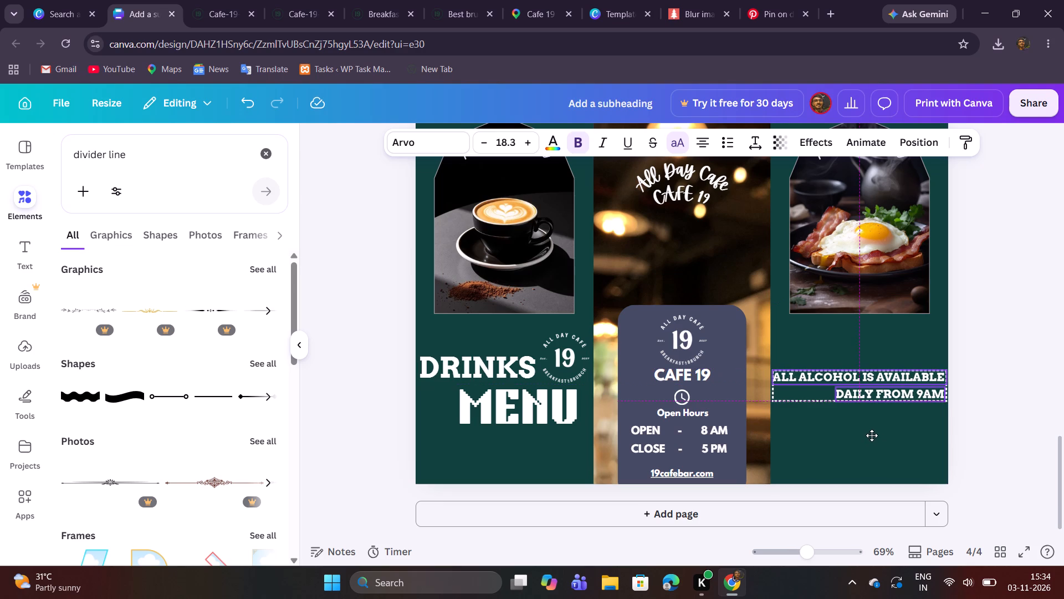
left_click_drag(872, 435, 872, 435)
left_click(919, 435)
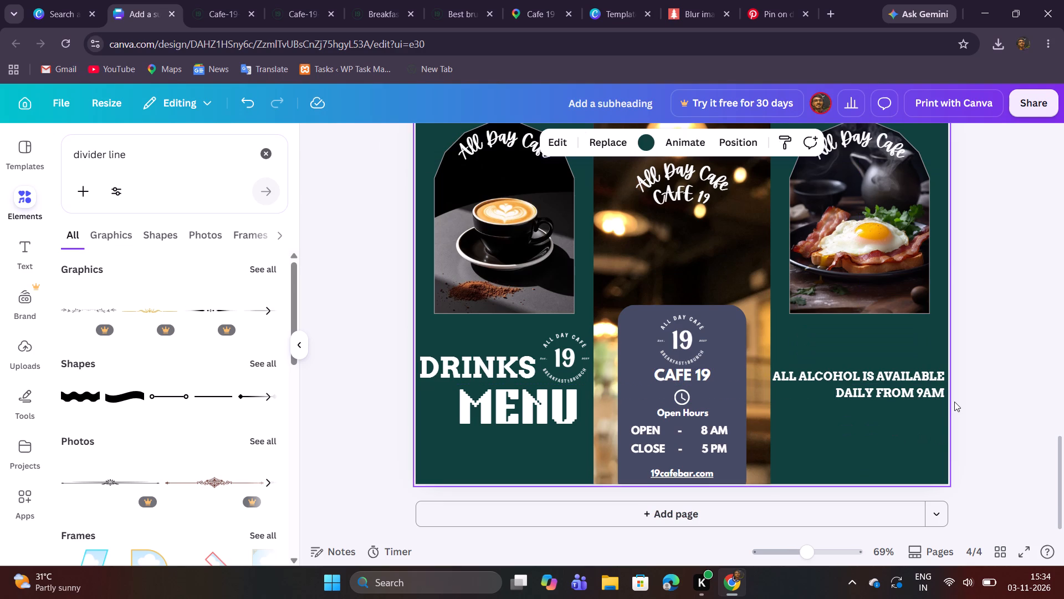
Switch to Pinterest and search for "beer mug dark".
left_click(795, 0)
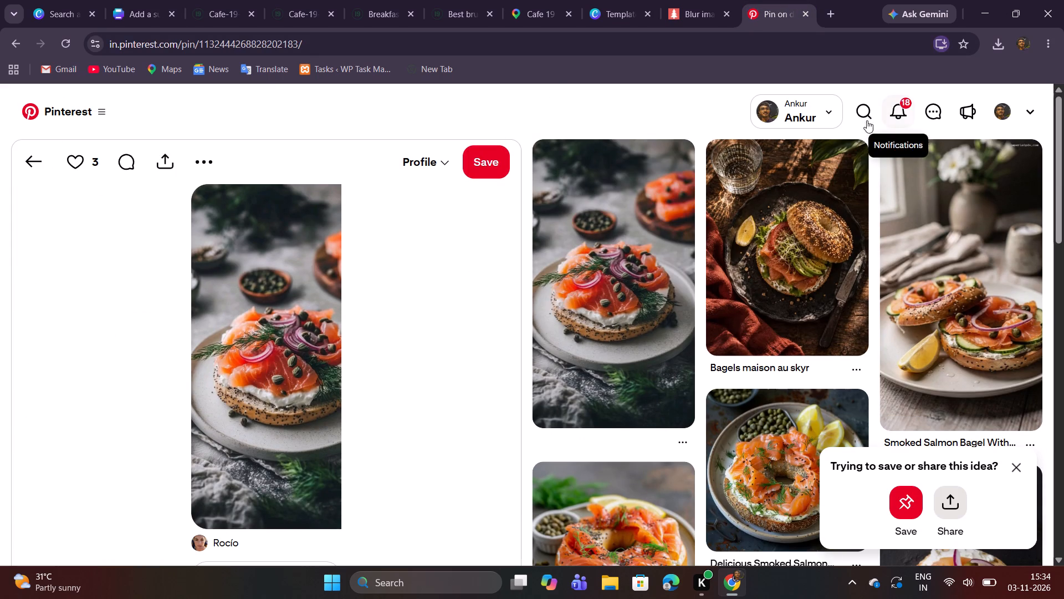
left_click(860, 115)
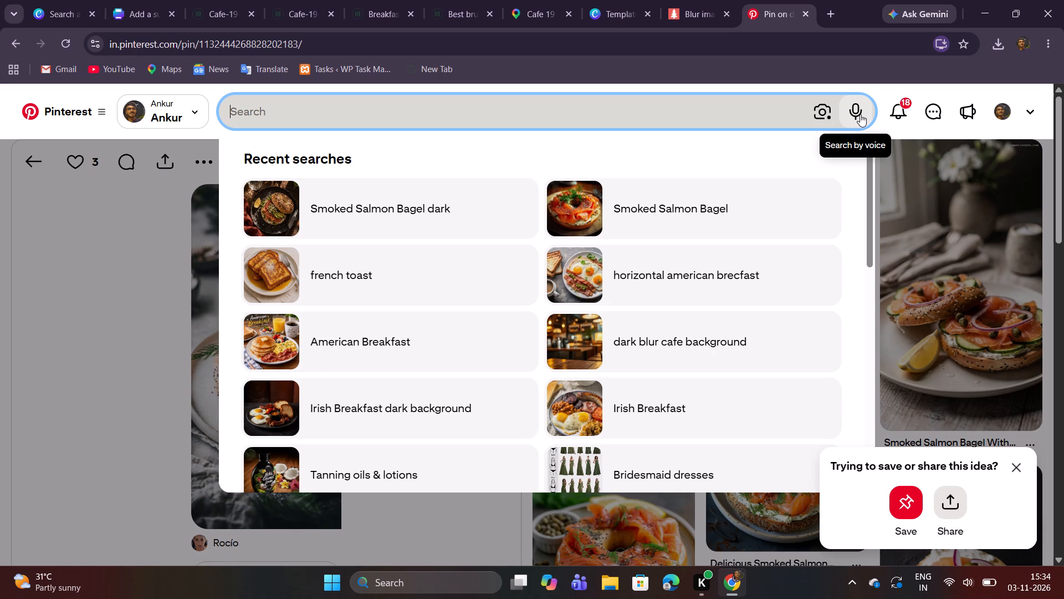
type("Beer")
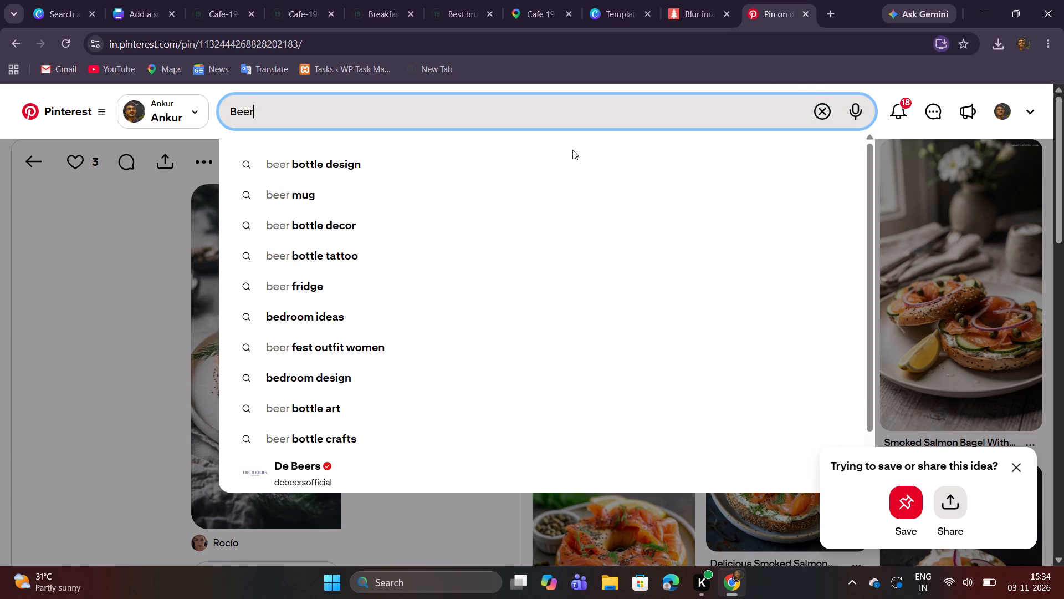
left_click(449, 200)
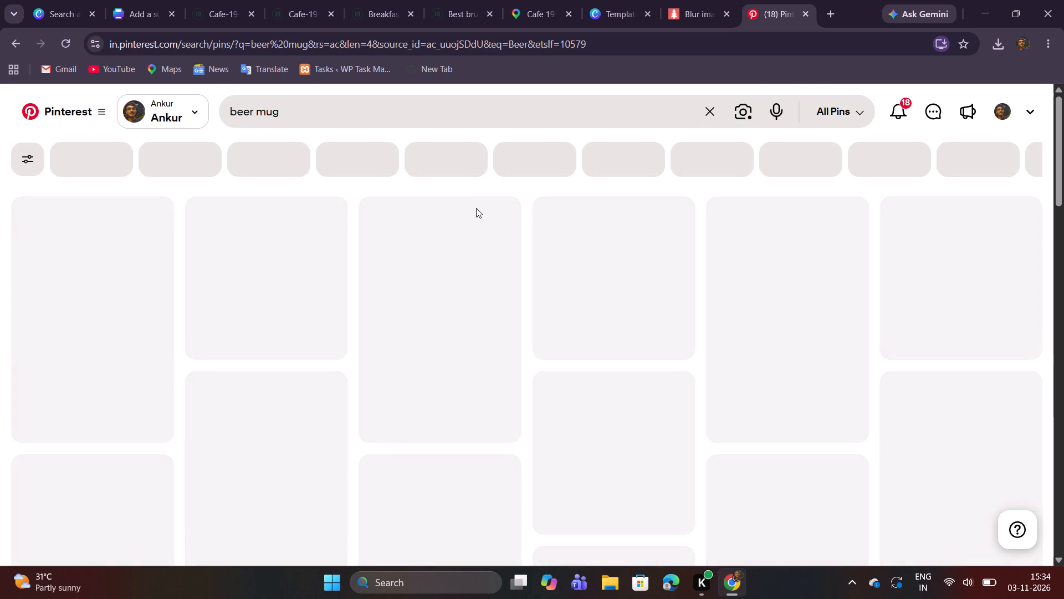
left_click(457, 123)
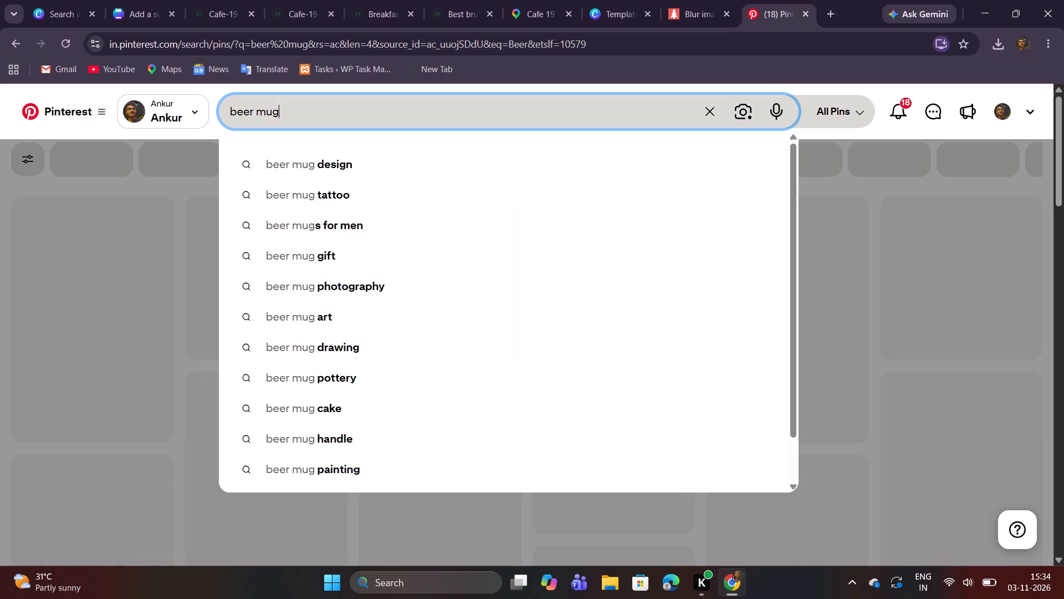
key("space")
type("dark")
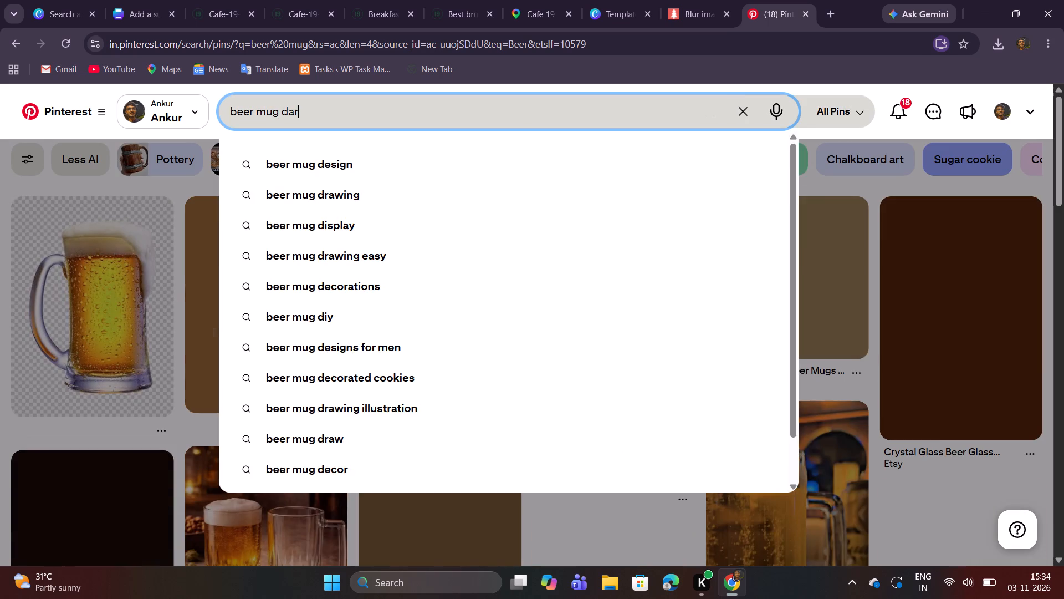
key("Return")
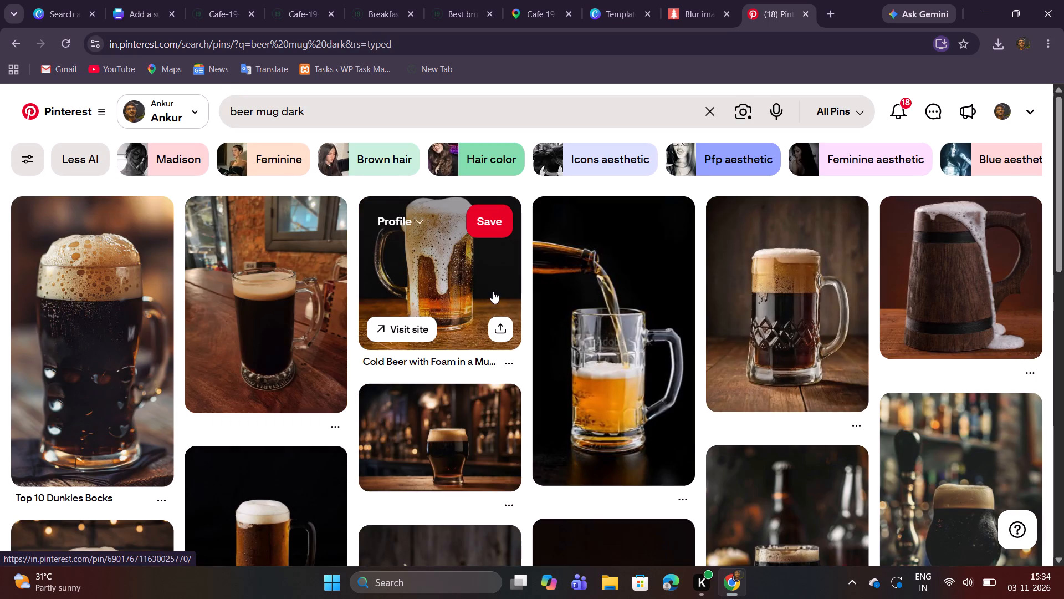
Browse the dark beer mug results for a photo that suits the drinks menu panel's arched frame.
scroll(558, 299, "down", 1)
scroll(635, 318, "up", 1)
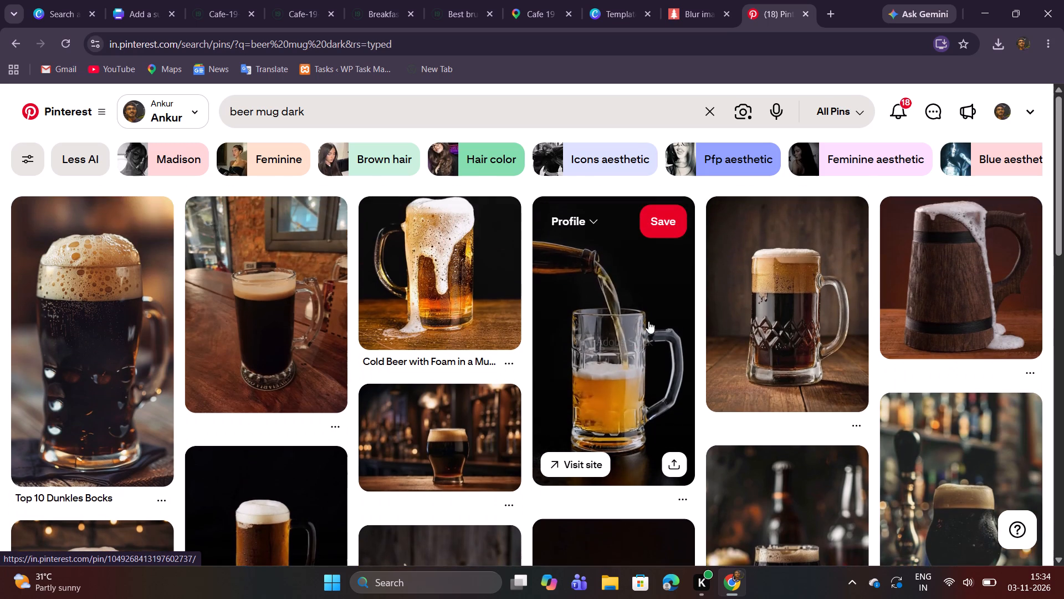
scroll(722, 317, "down", 3)
scroll(591, 331, "up", 2)
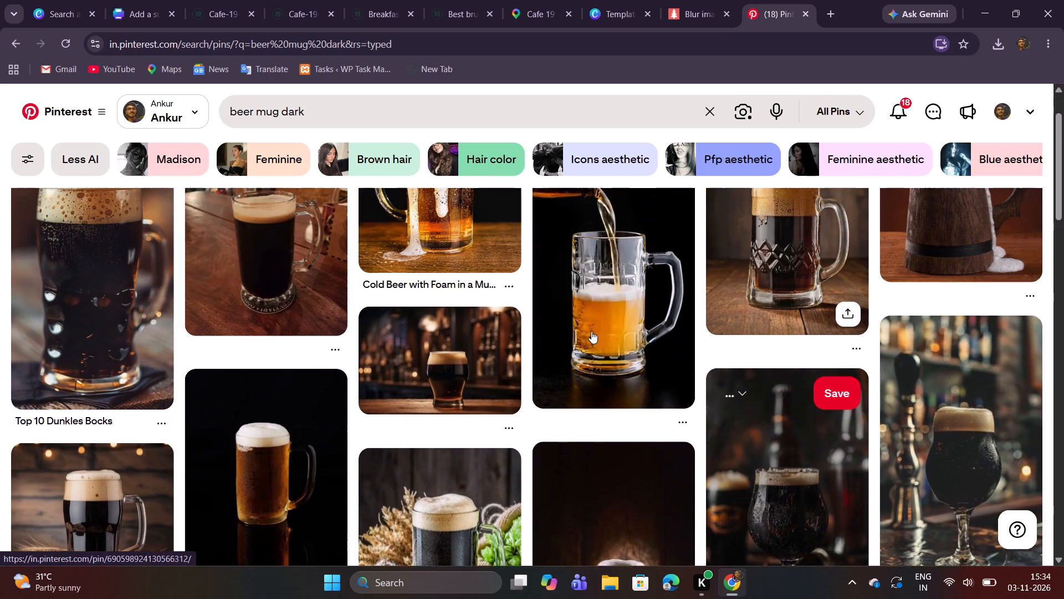
scroll(591, 331, "down", 4)
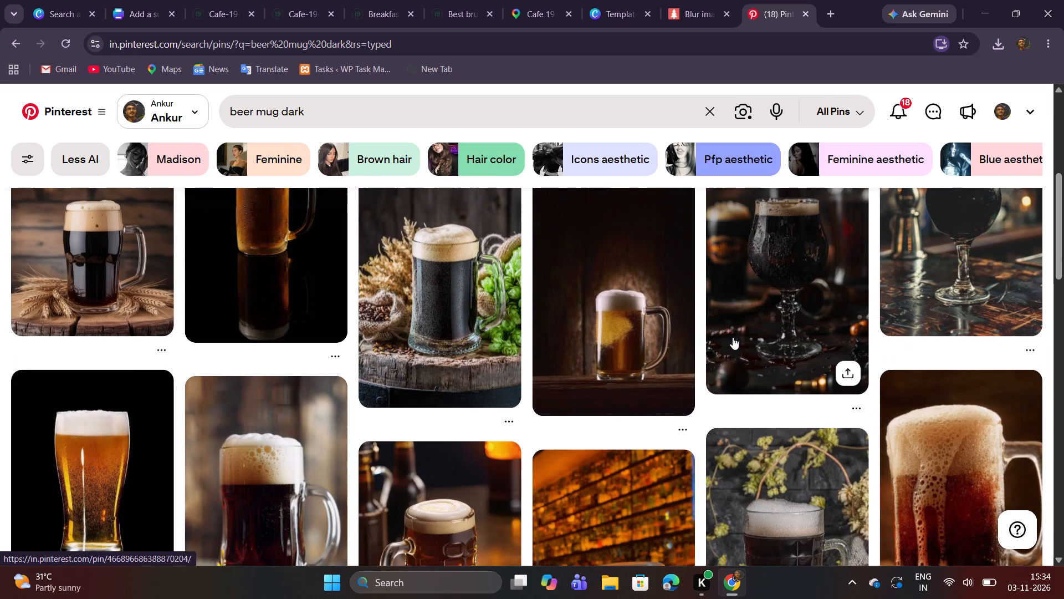
scroll(733, 337, "up", 1)
scroll(733, 337, "down", 4)
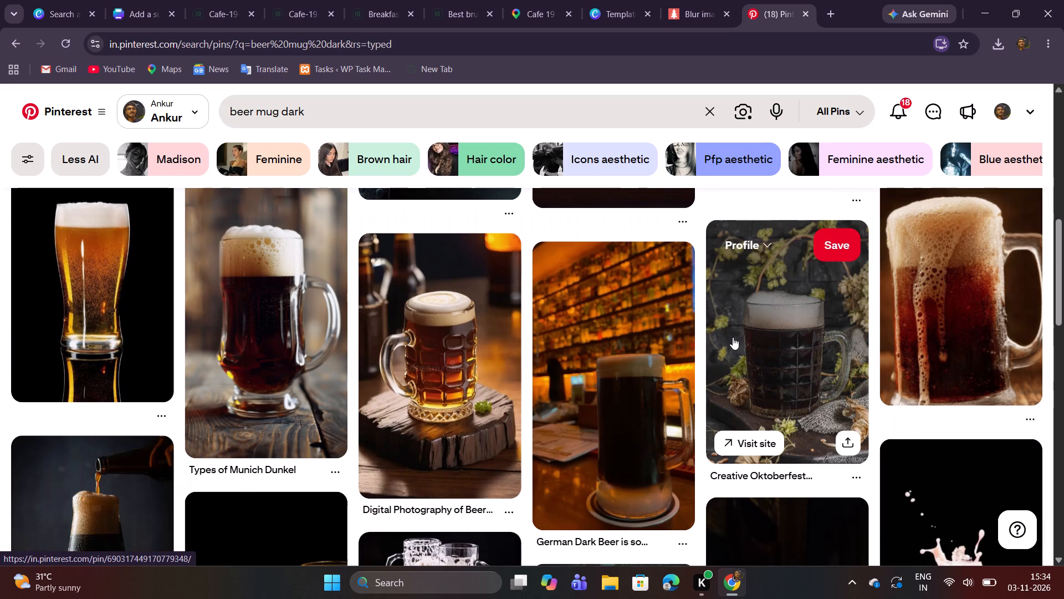
scroll(458, 346, "down", 5)
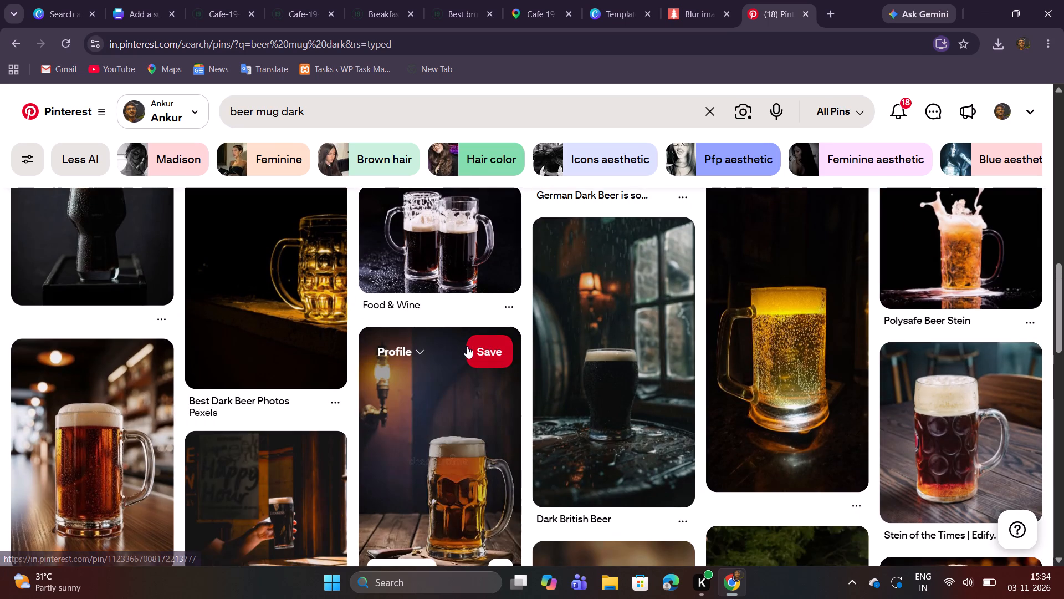
scroll(467, 346, "up", 1)
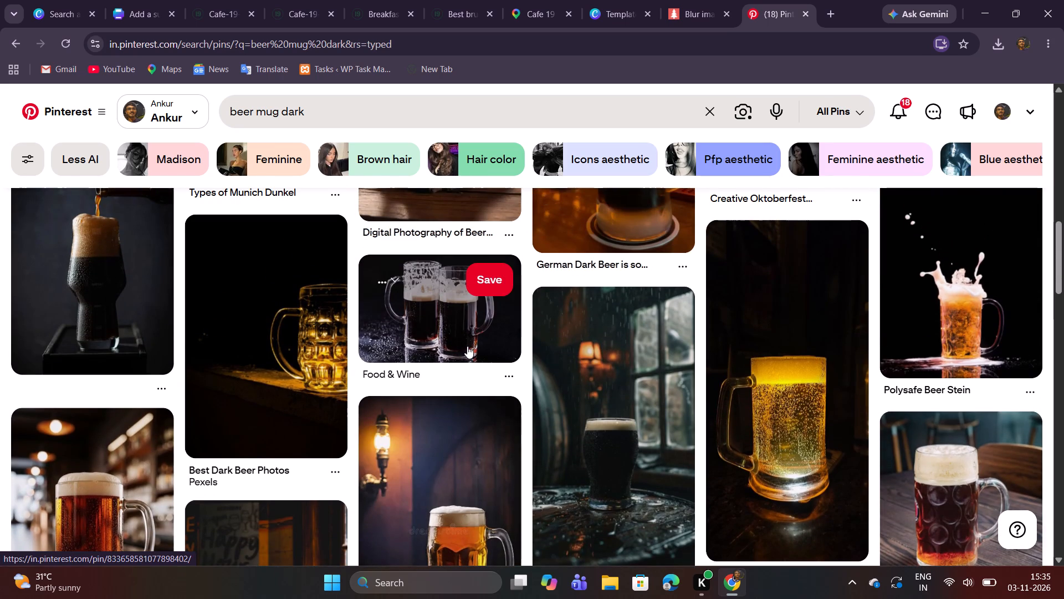
scroll(495, 351, "down", 3)
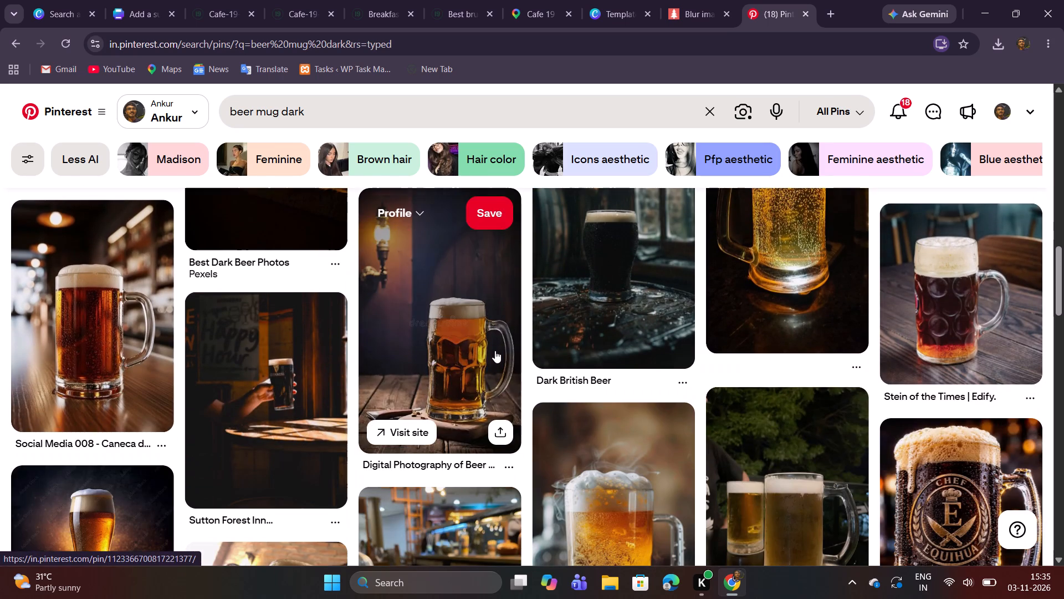
scroll(571, 343, "up", 2)
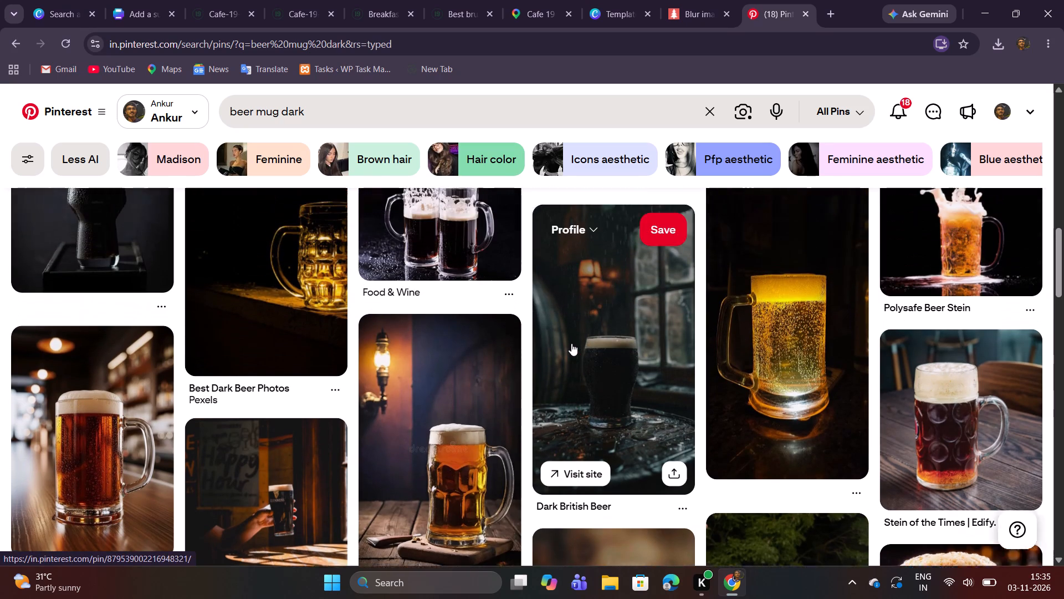
scroll(571, 343, "down", 4)
scroll(571, 343, "up", 2)
scroll(571, 343, "down", 3)
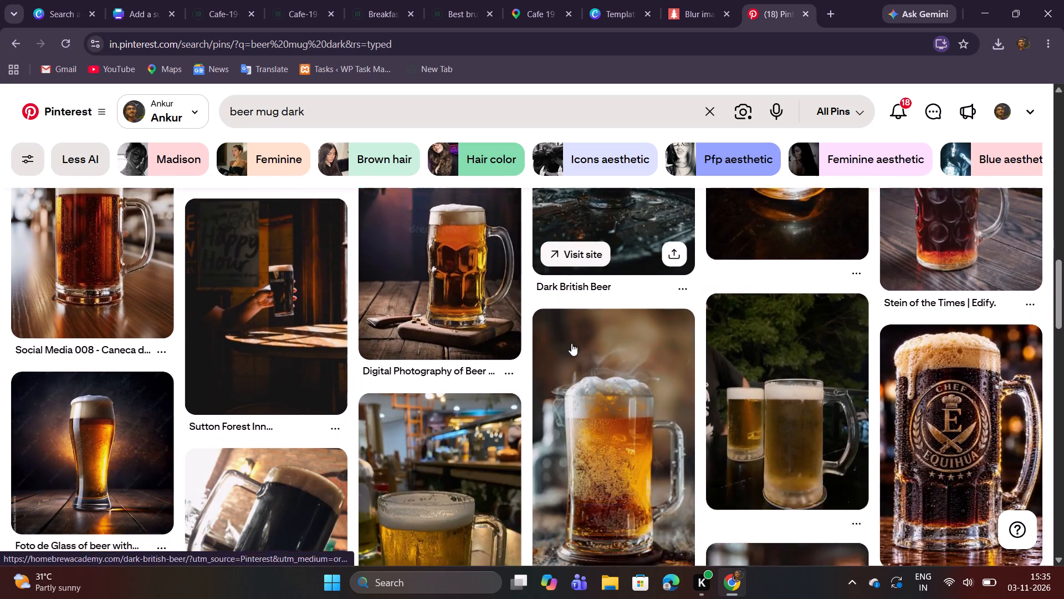
scroll(571, 343, "down", 1)
scroll(571, 343, "up", 1)
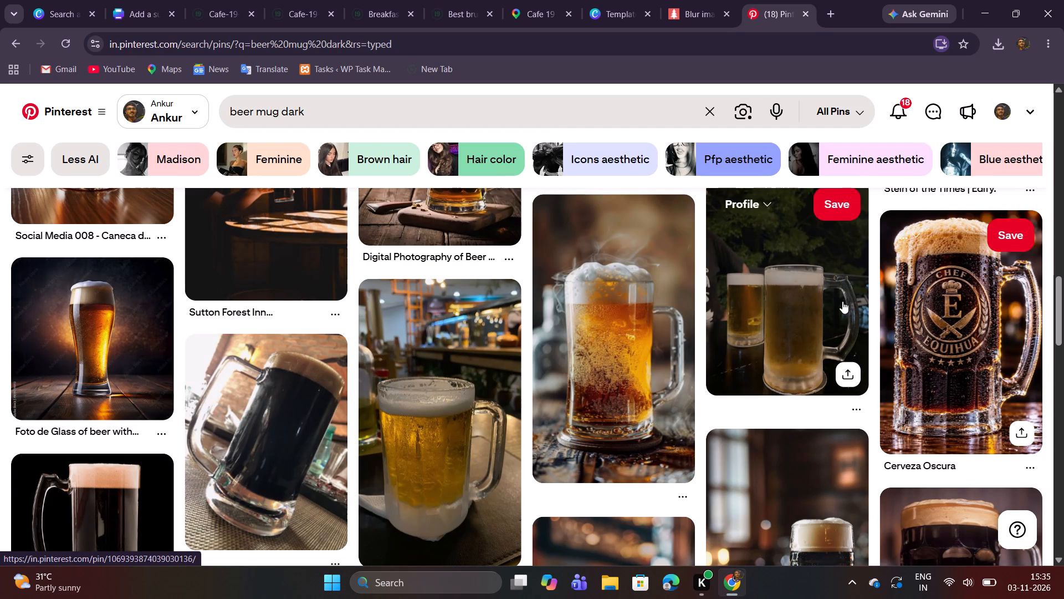
scroll(847, 305, "up", 2)
scroll(838, 367, "down", 4)
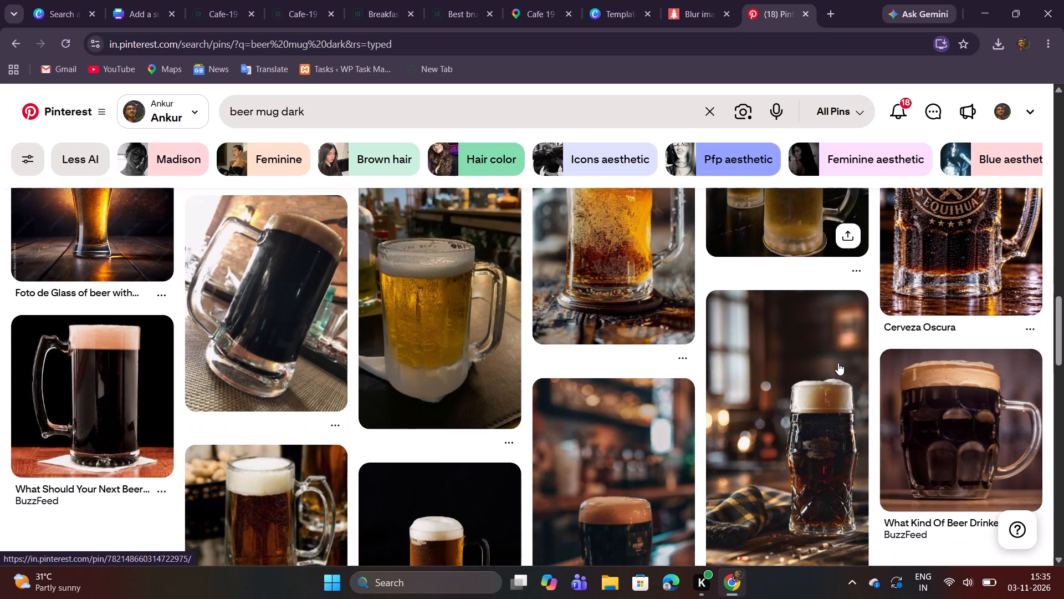
scroll(838, 363, "up", 1)
Open the pin of two beer mugs against dark green foliage and copy its image.
left_click(801, 288)
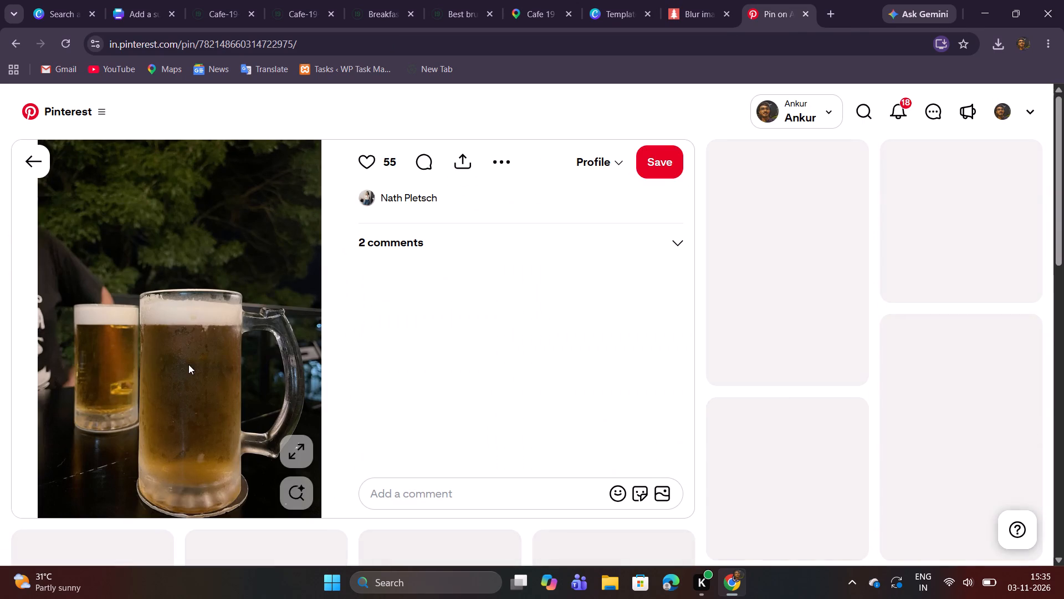
right_click(152, 366)
left_click(181, 417)
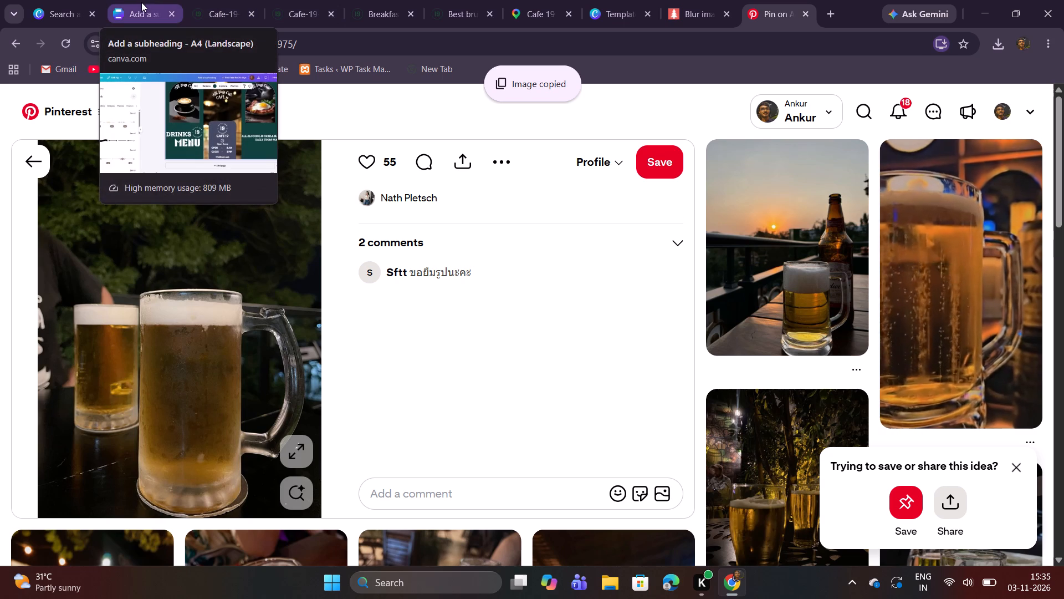
scroll(575, 261, "down", 3)
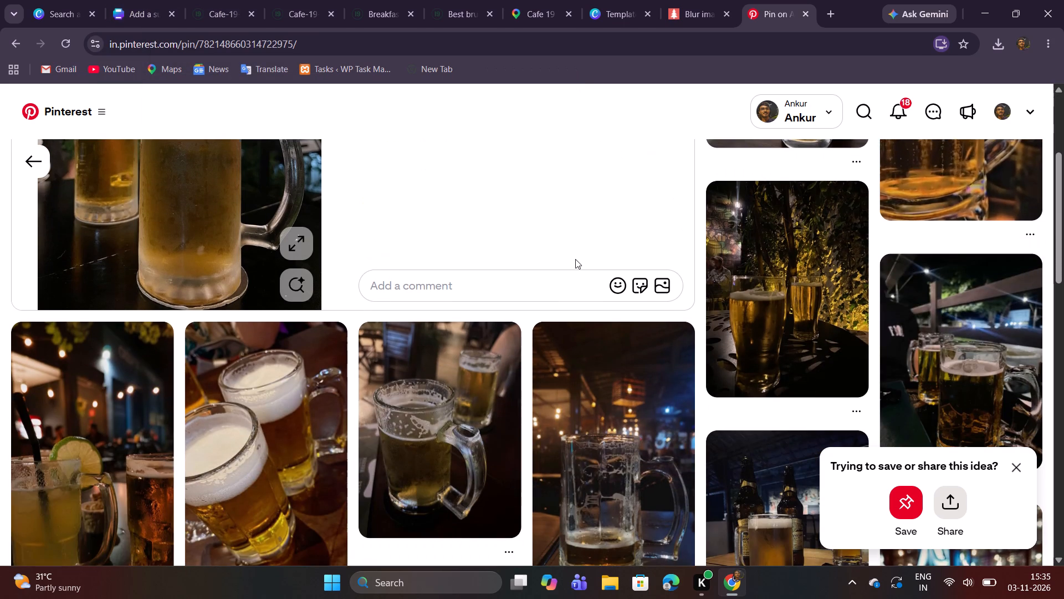
scroll(575, 259, "down", 2)
scroll(575, 259, "up", 4)
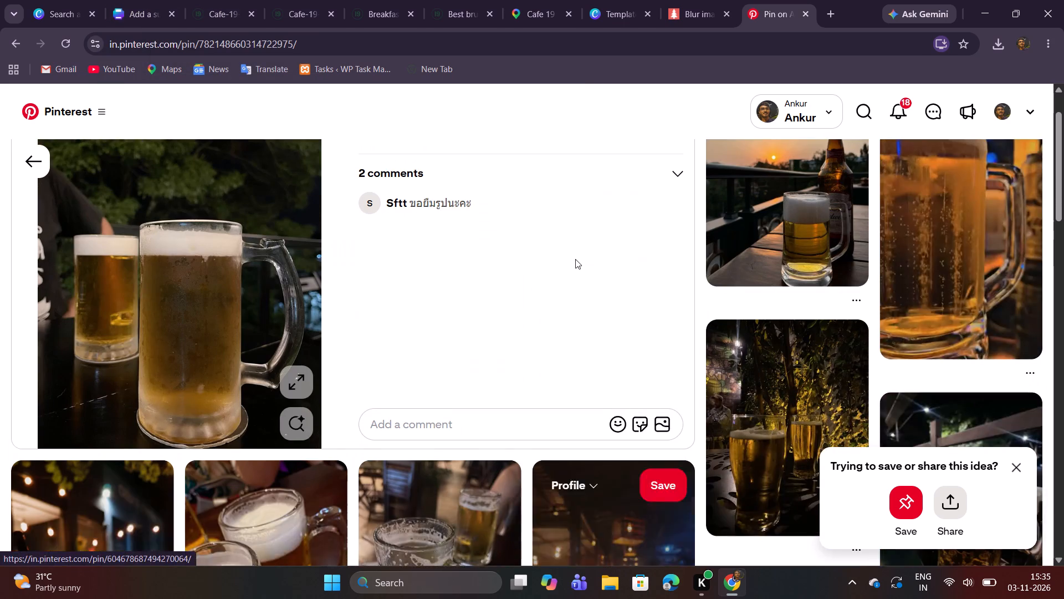
scroll(575, 259, "up", 4)
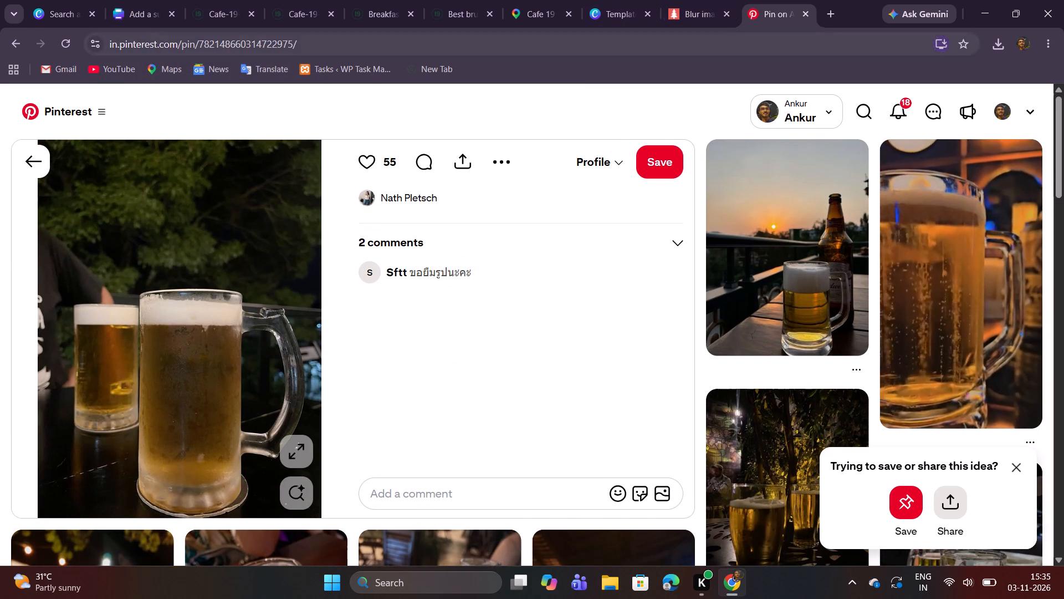
In Canva, replace the coffee photo in the arched frame above DRINKS MENU with the copied two-mug beer photo, keeping the default crop.
left_click(141, 9)
left_click(500, 337)
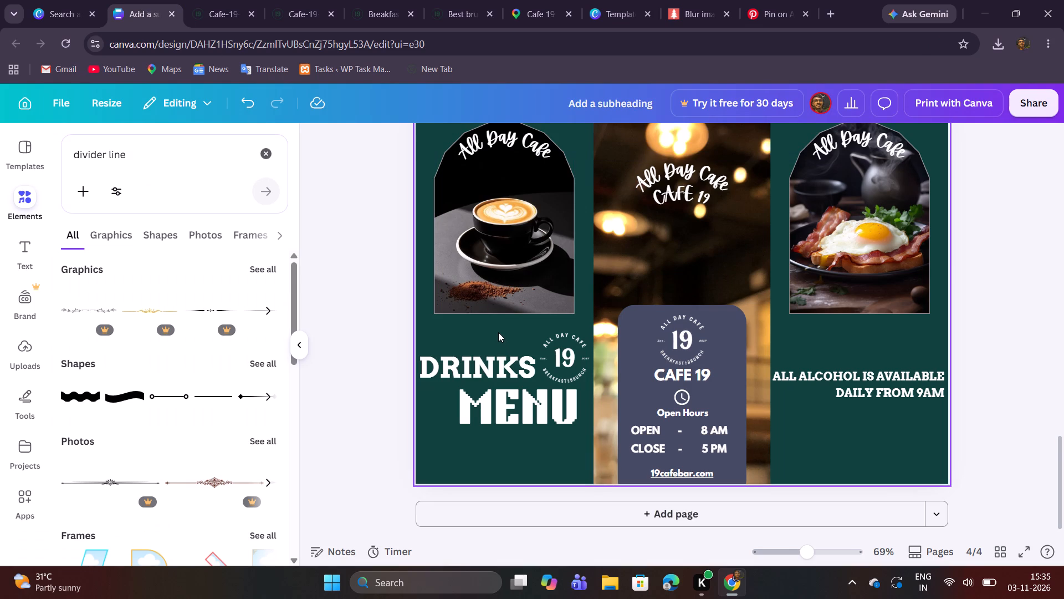
key("ctrl+v")
left_click_drag(627, 308, 512, 288)
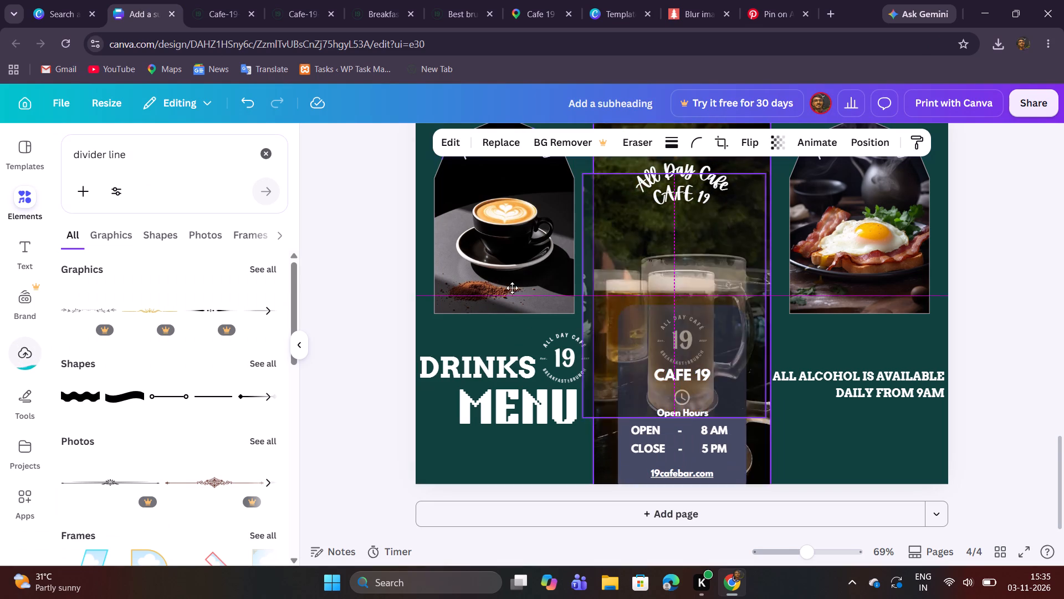
left_click_drag(512, 288, 478, 256)
double_click(534, 277)
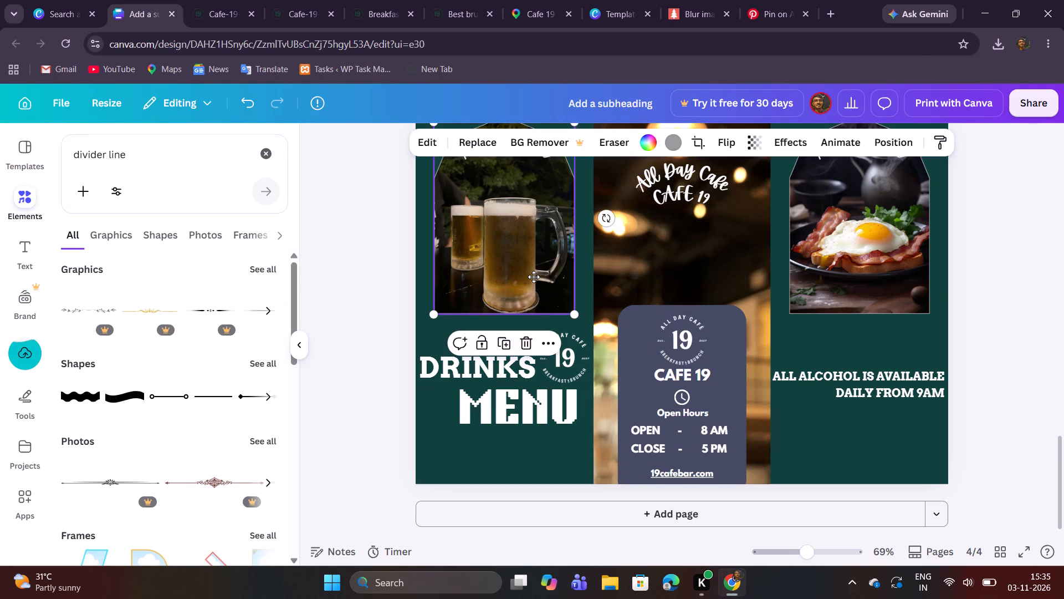
left_click(534, 277)
left_click(530, 342)
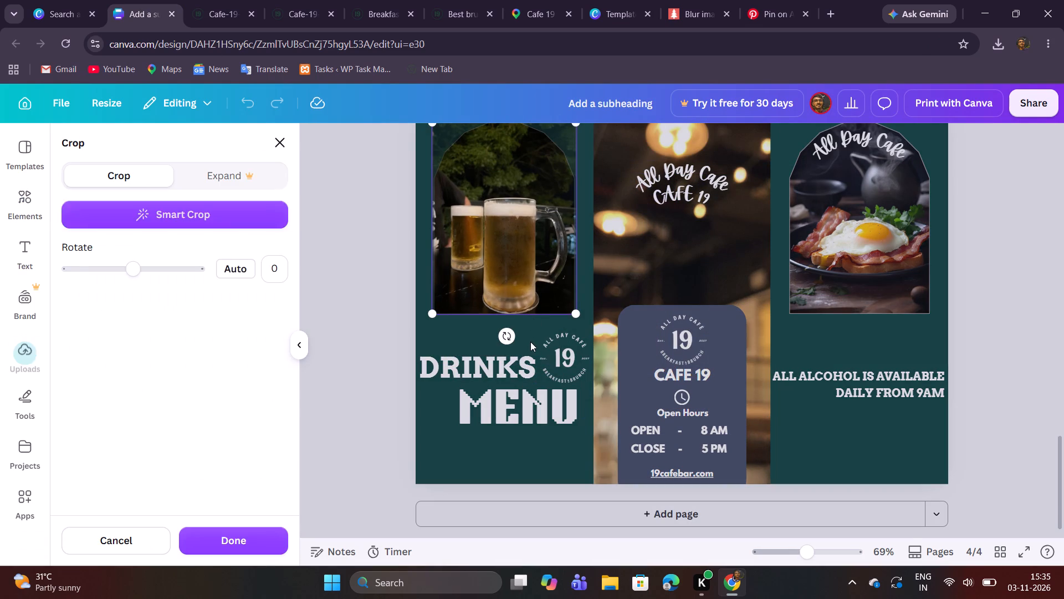
scroll(925, 311, "up", 2)
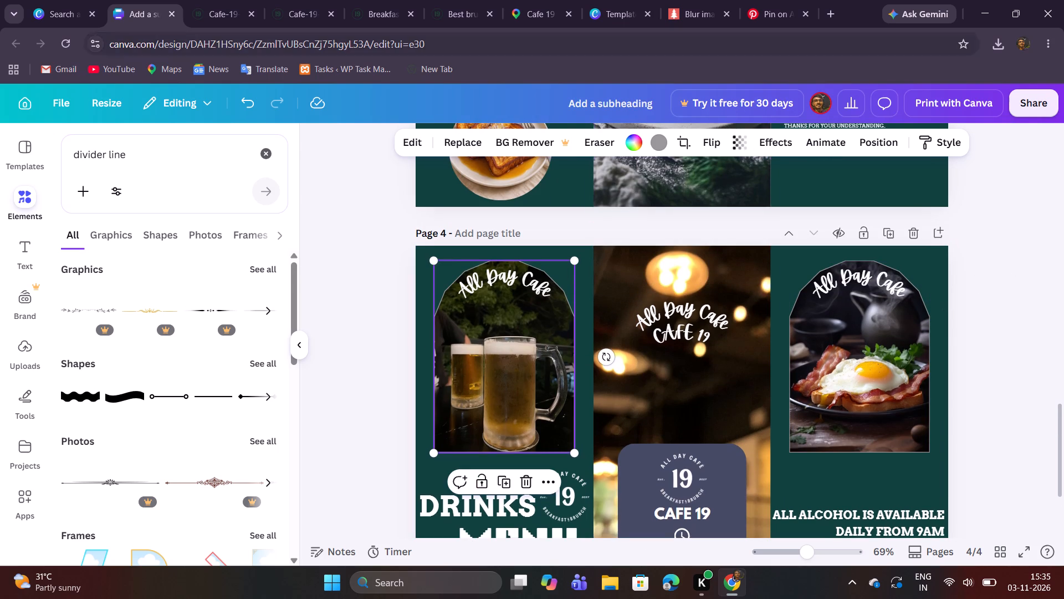
Return to Pinterest's beer mug results, open the pin of a frothy amber beer mug on a dark wet table, and copy its image.
left_click(757, 14)
scroll(701, 273, "down", 3)
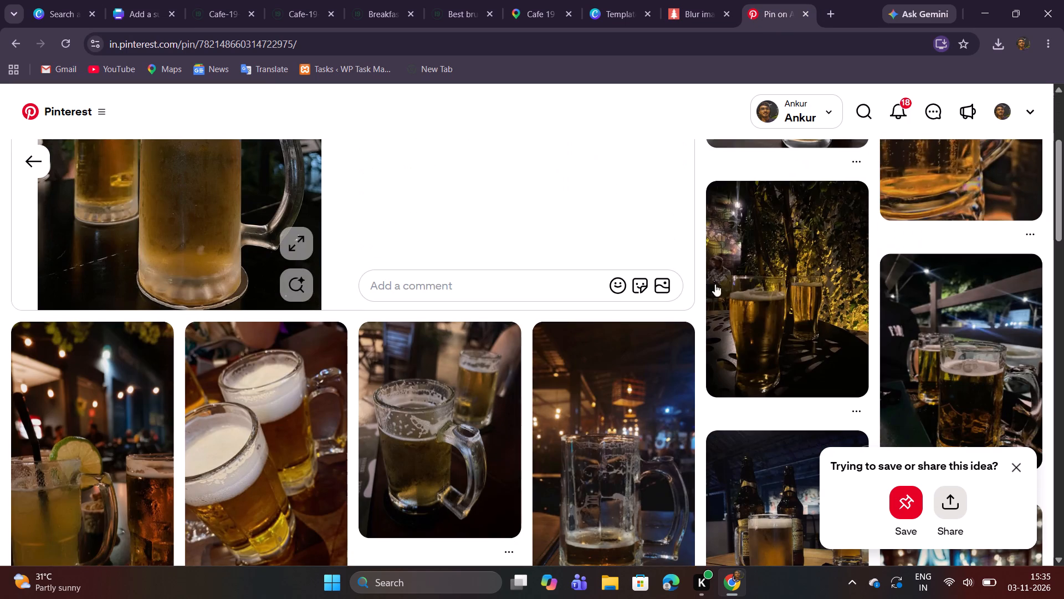
scroll(890, 308, "down", 3)
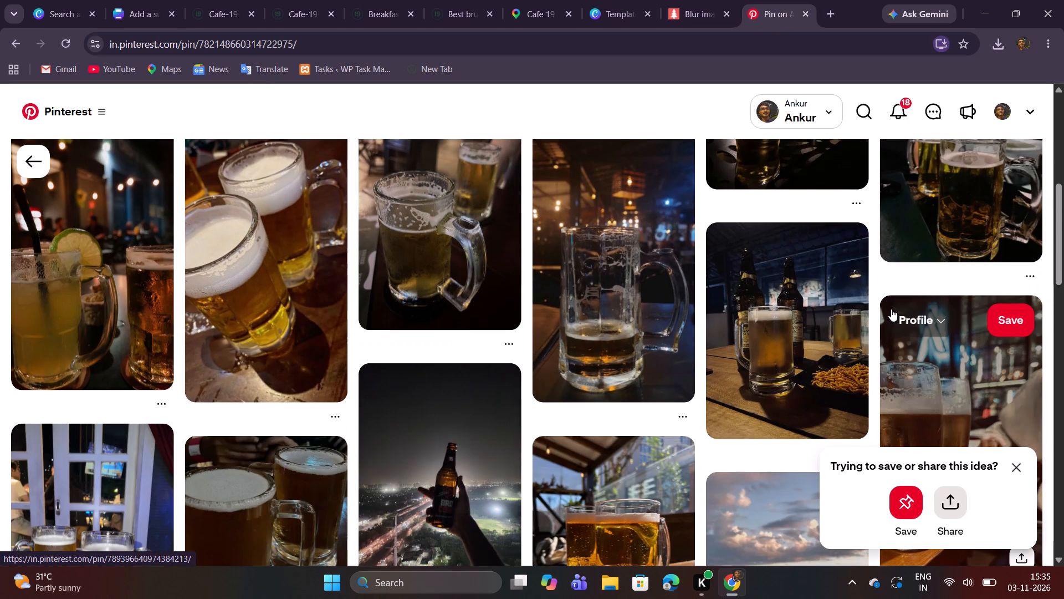
scroll(892, 309, "up", 9)
left_click(38, 161)
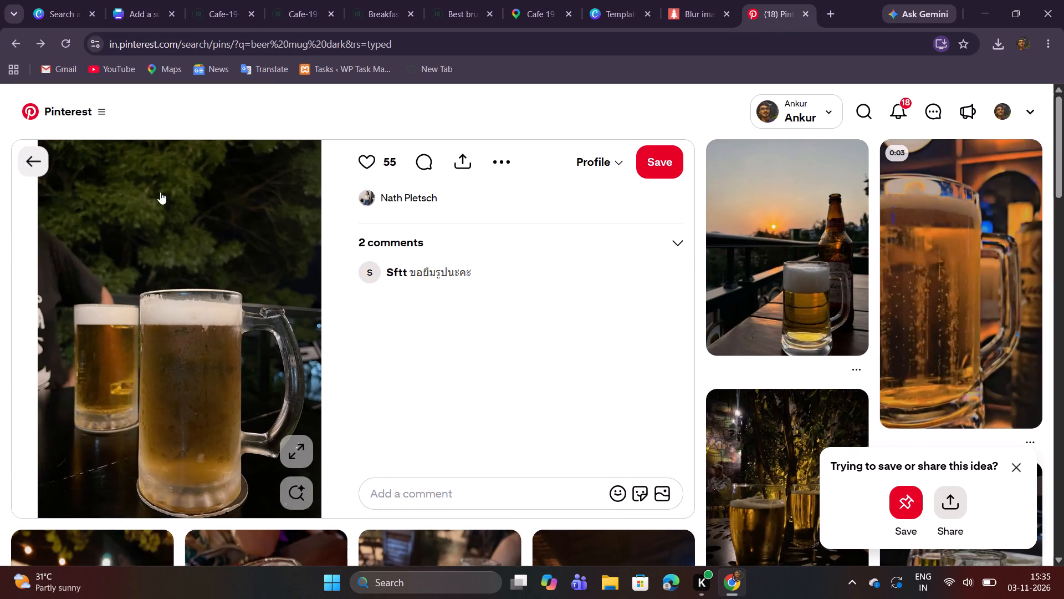
scroll(781, 267, "up", 5)
scroll(781, 267, "down", 2)
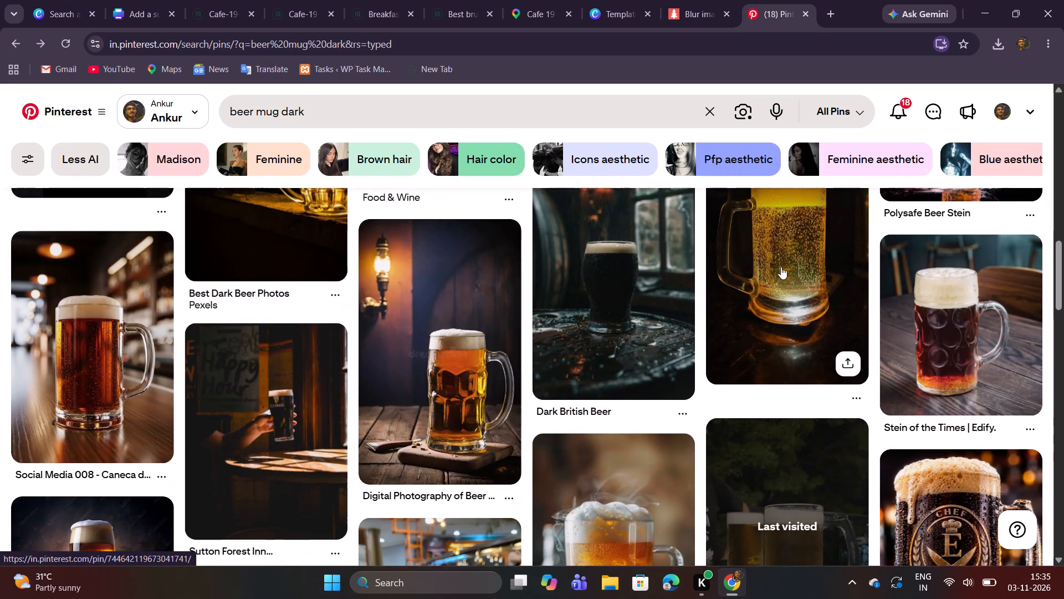
scroll(781, 267, "down", 4)
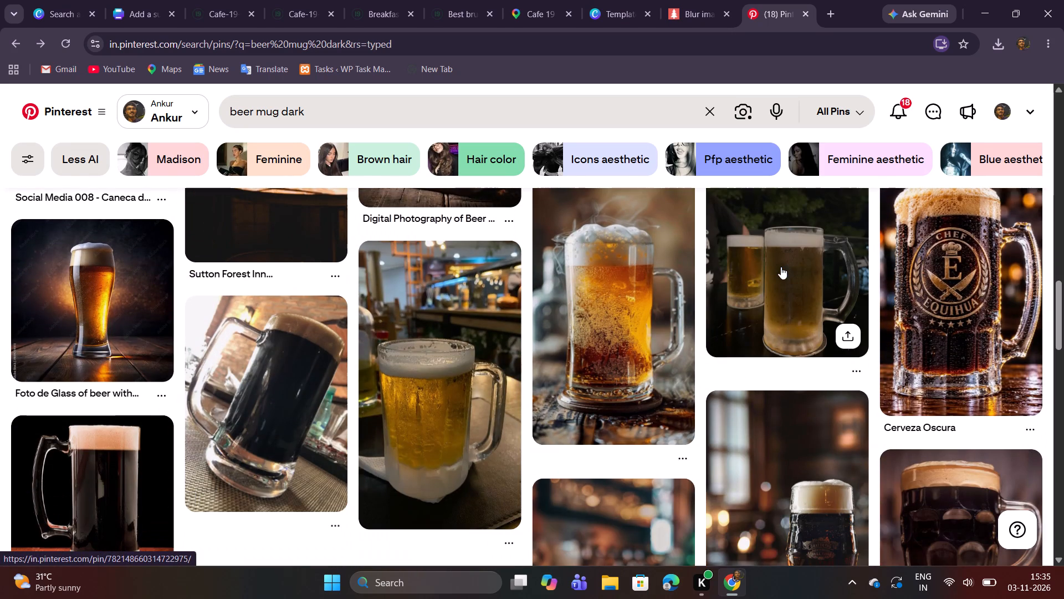
left_click(574, 351)
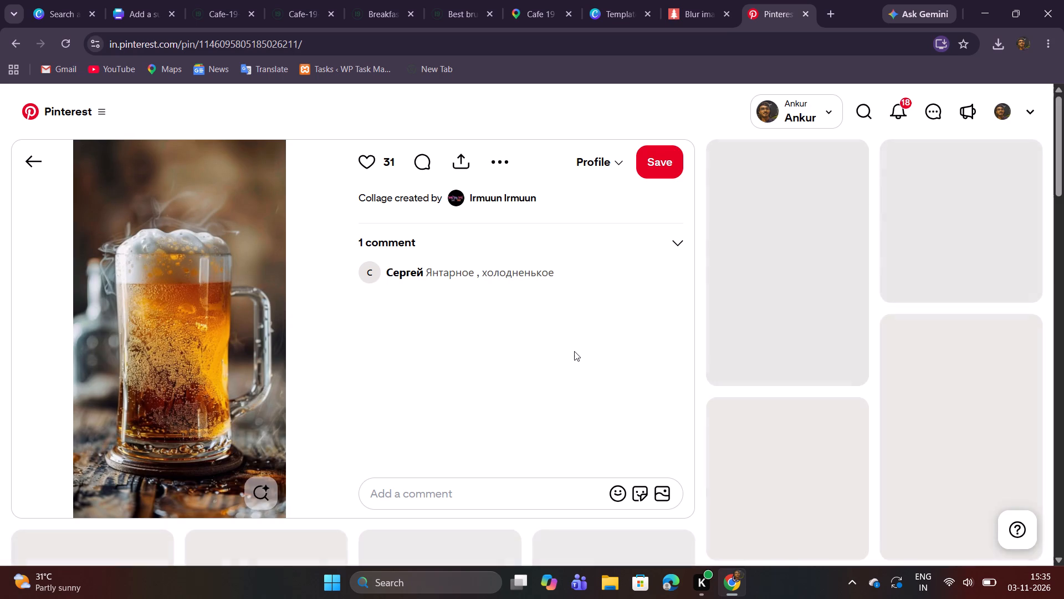
right_click(154, 389)
left_click(186, 430)
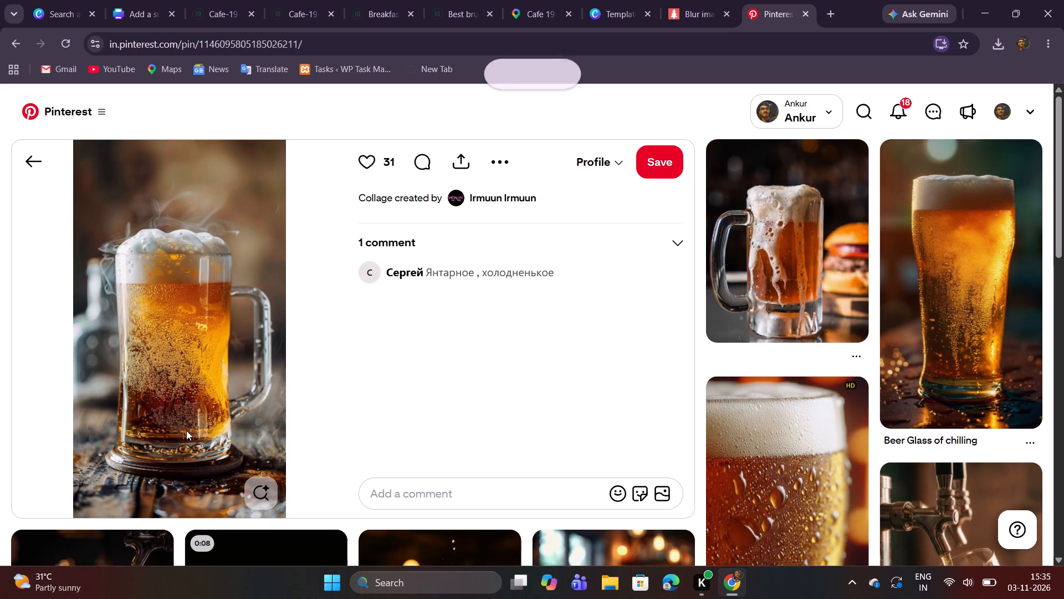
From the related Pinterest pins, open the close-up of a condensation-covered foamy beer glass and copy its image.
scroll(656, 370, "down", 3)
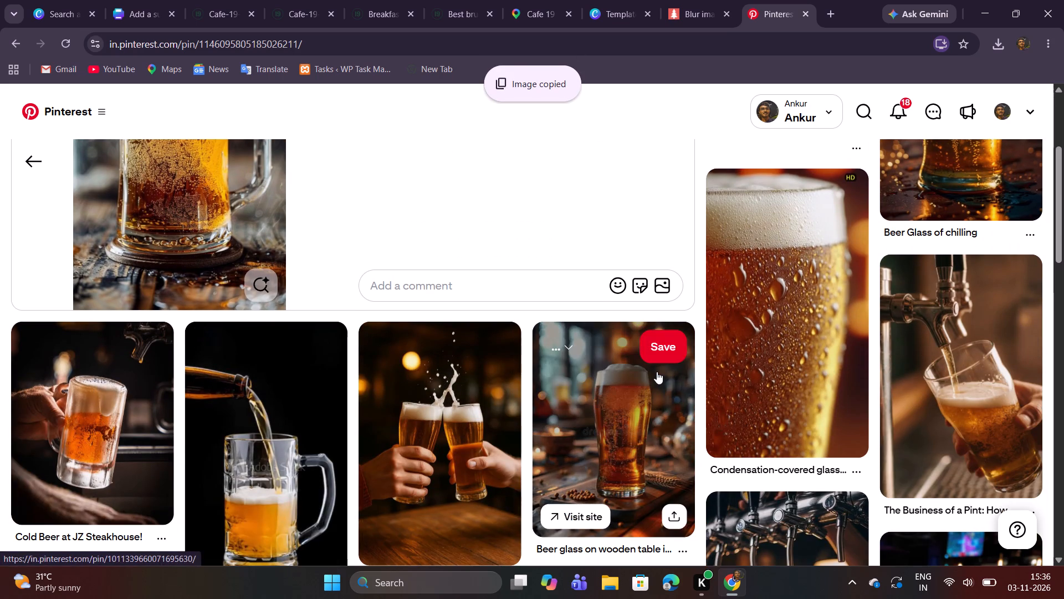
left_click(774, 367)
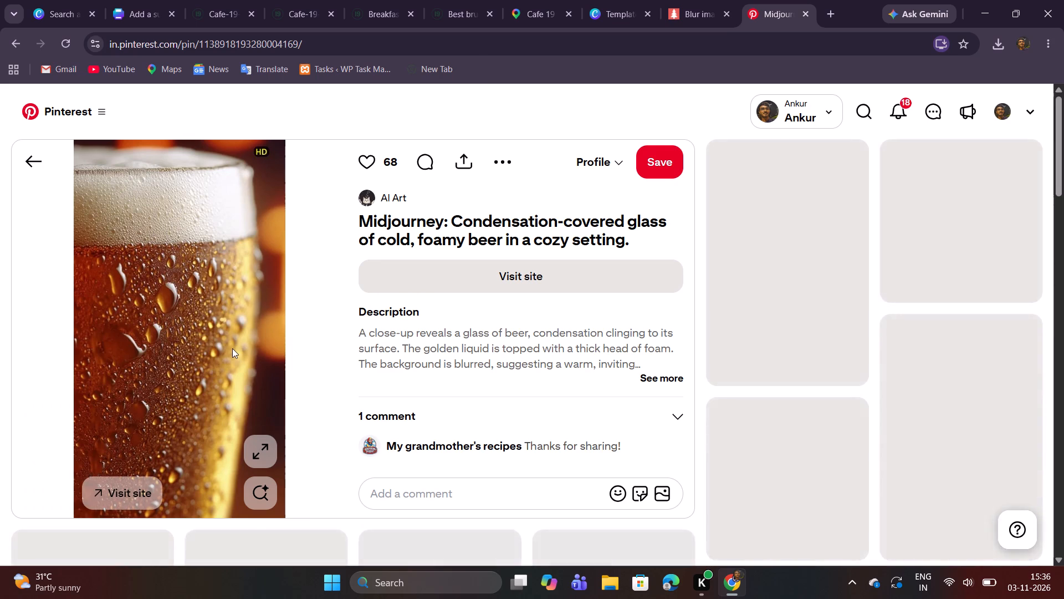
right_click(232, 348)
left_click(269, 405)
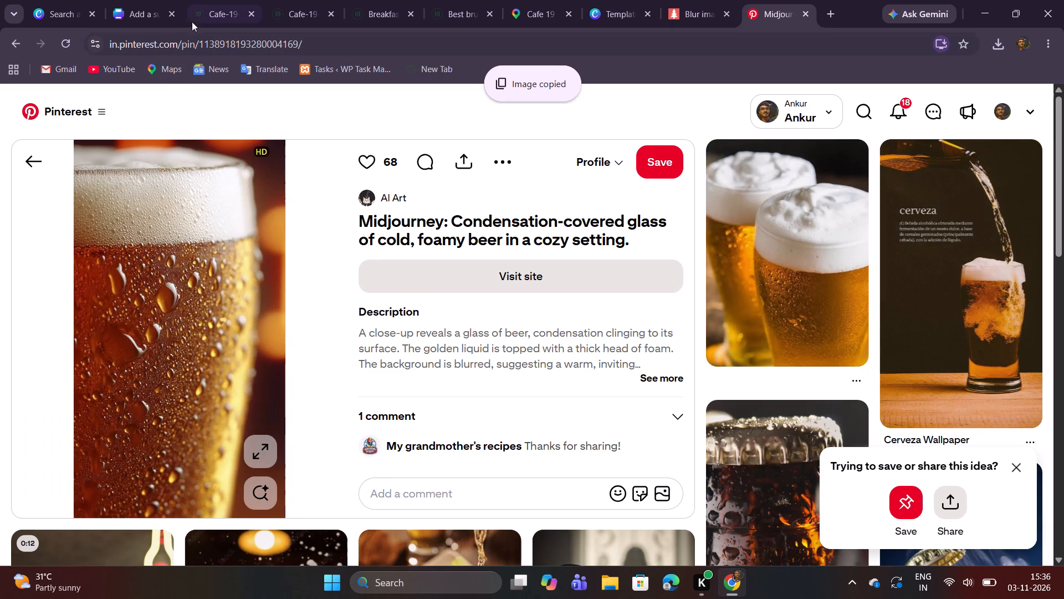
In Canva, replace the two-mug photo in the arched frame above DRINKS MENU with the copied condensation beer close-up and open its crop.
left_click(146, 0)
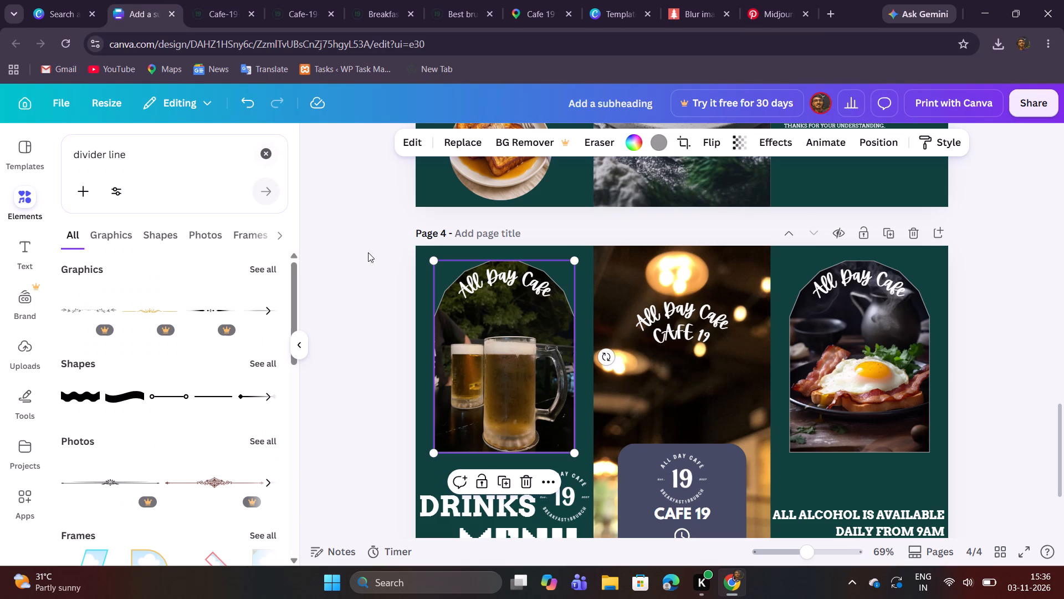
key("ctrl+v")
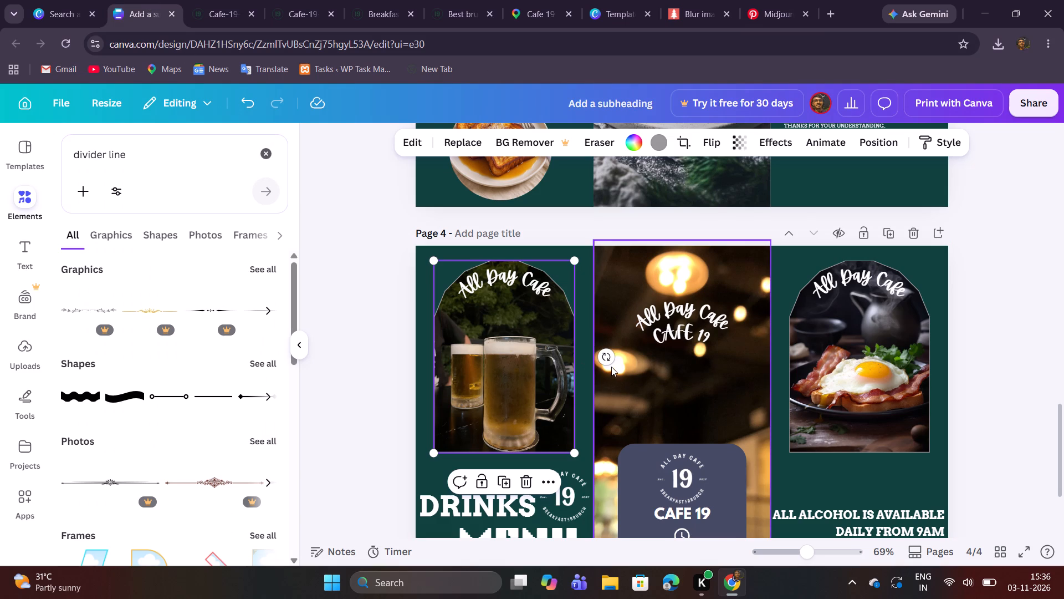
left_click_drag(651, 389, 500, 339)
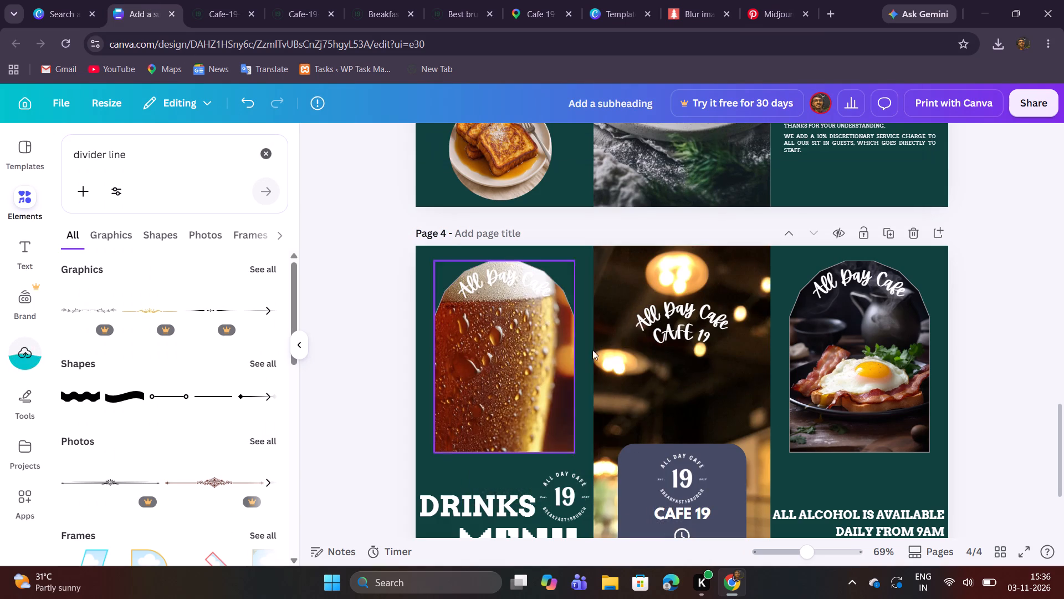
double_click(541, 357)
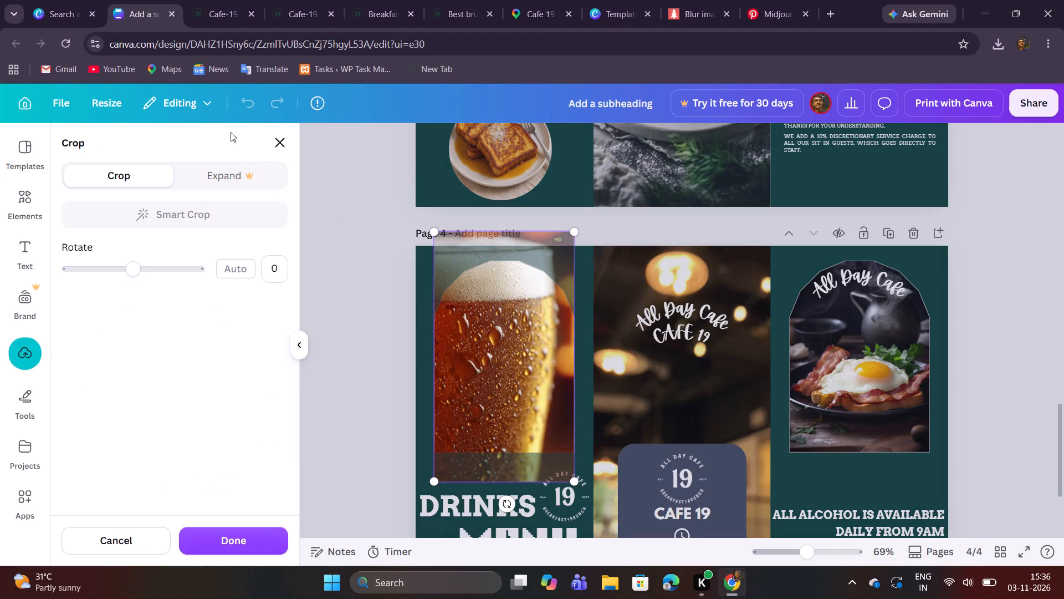
Return to Pinterest and examine the pins related to the condensation beer close-up for a better-suited drinks photo.
left_click(762, 12)
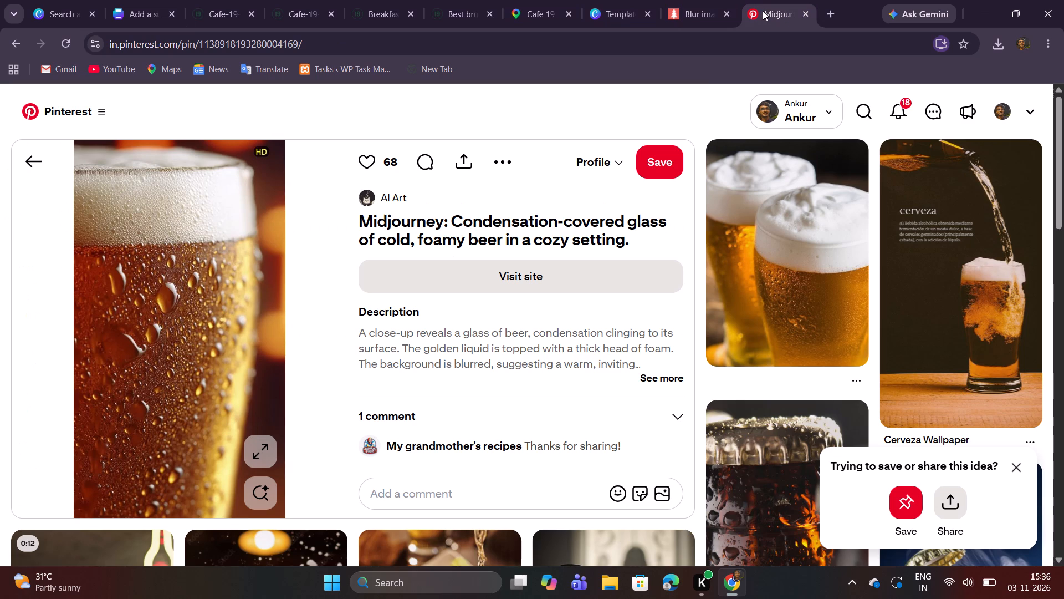
scroll(480, 212, "down", 4)
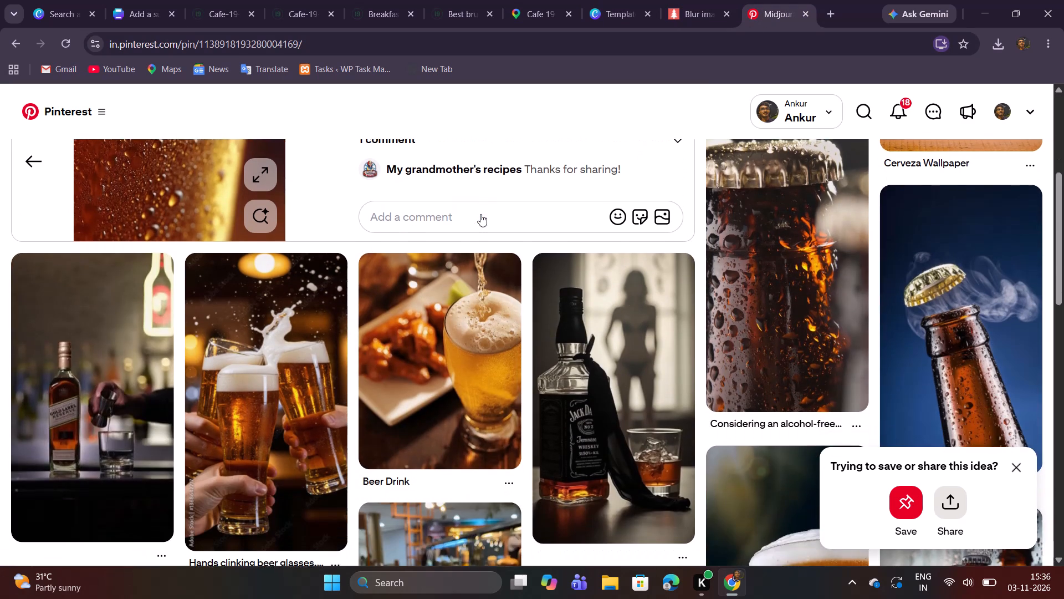
scroll(480, 214, "down", 1)
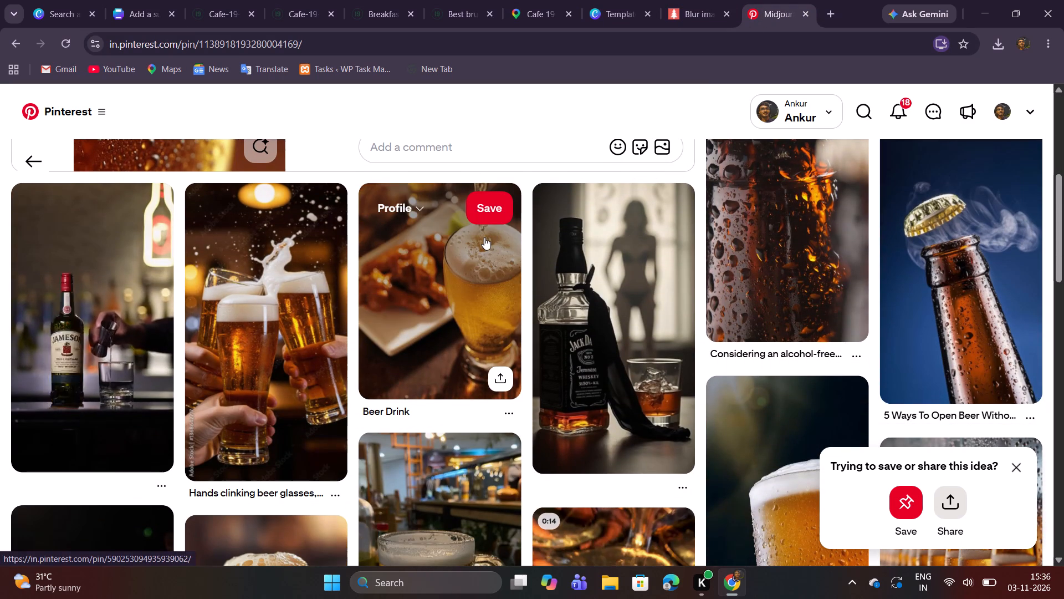
scroll(486, 219, "down", 3)
scroll(488, 222, "up", 3)
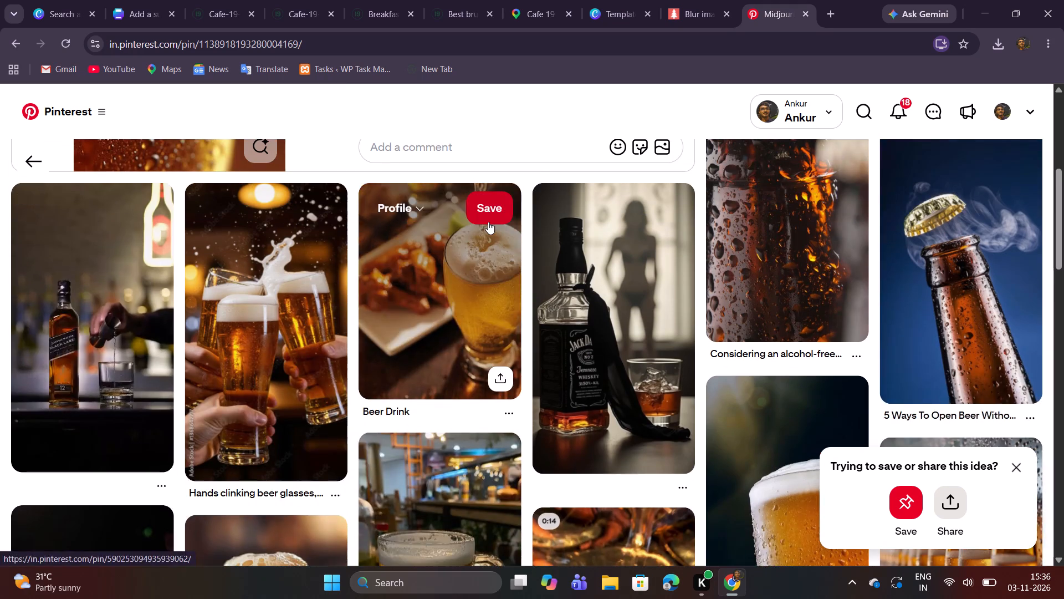
scroll(488, 222, "up", 7)
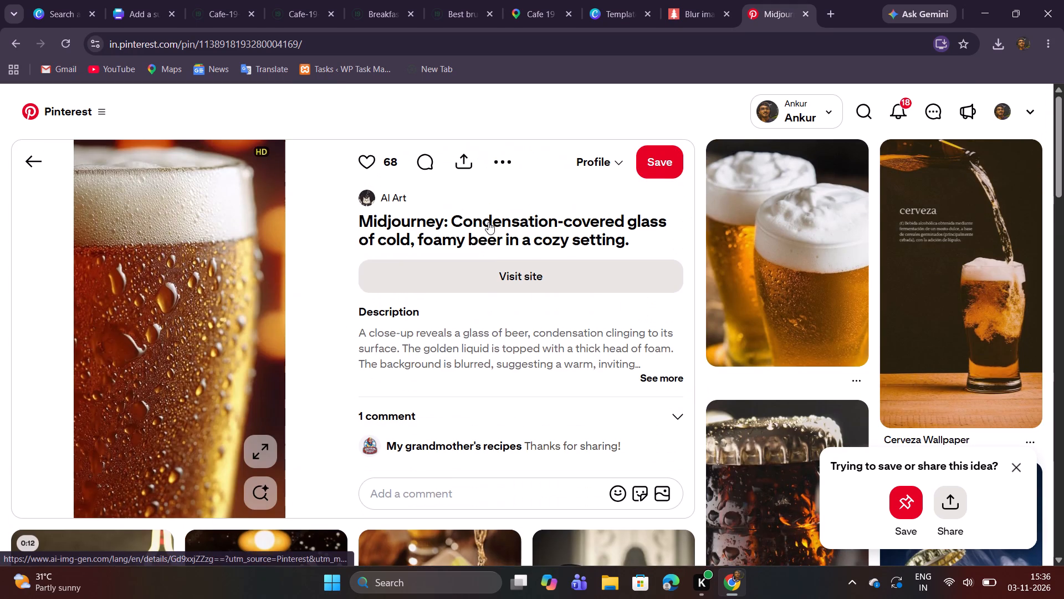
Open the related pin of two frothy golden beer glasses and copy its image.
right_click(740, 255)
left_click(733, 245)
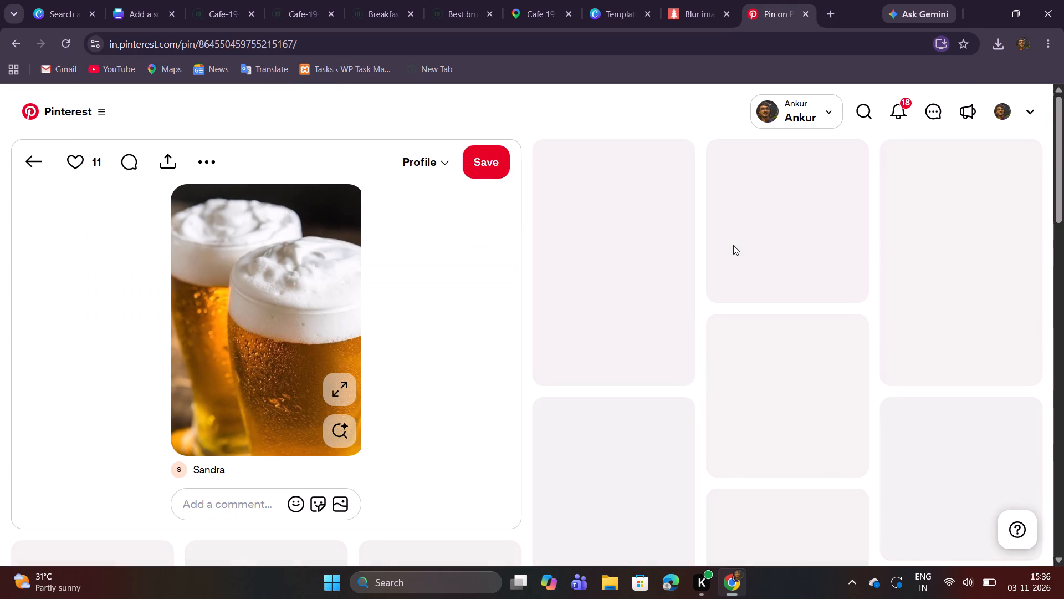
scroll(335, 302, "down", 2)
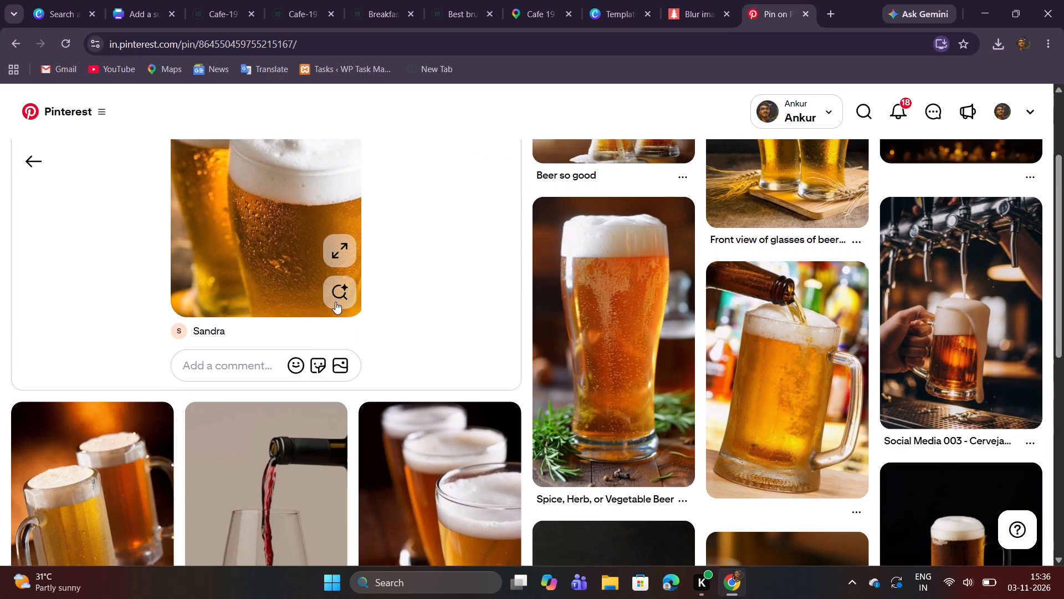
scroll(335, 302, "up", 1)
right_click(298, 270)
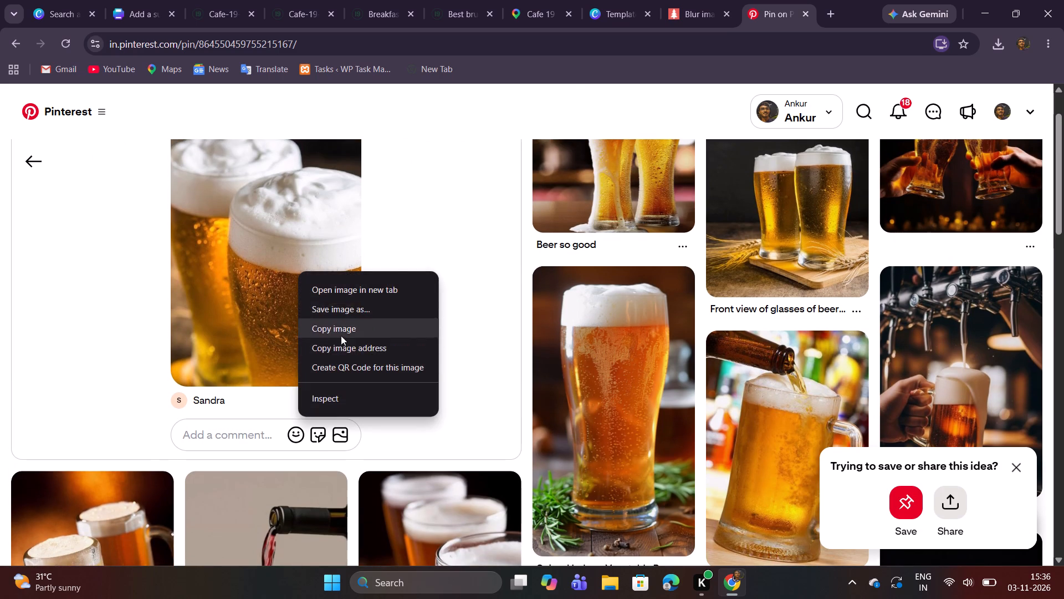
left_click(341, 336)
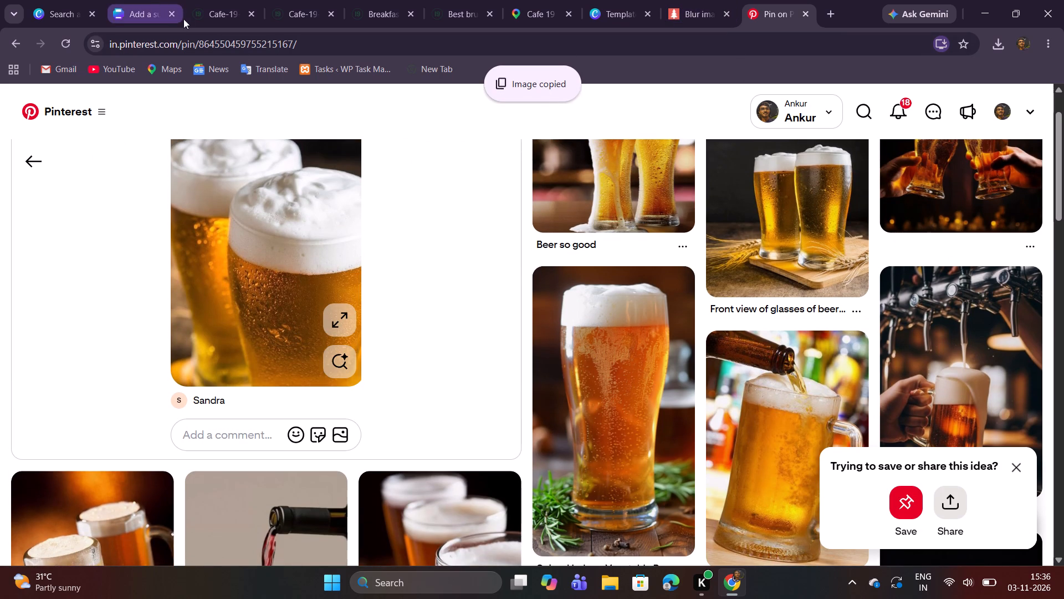
Browse further through the related beer pins for a full-glass photo that suits the arched frame.
scroll(612, 202, "down", 5)
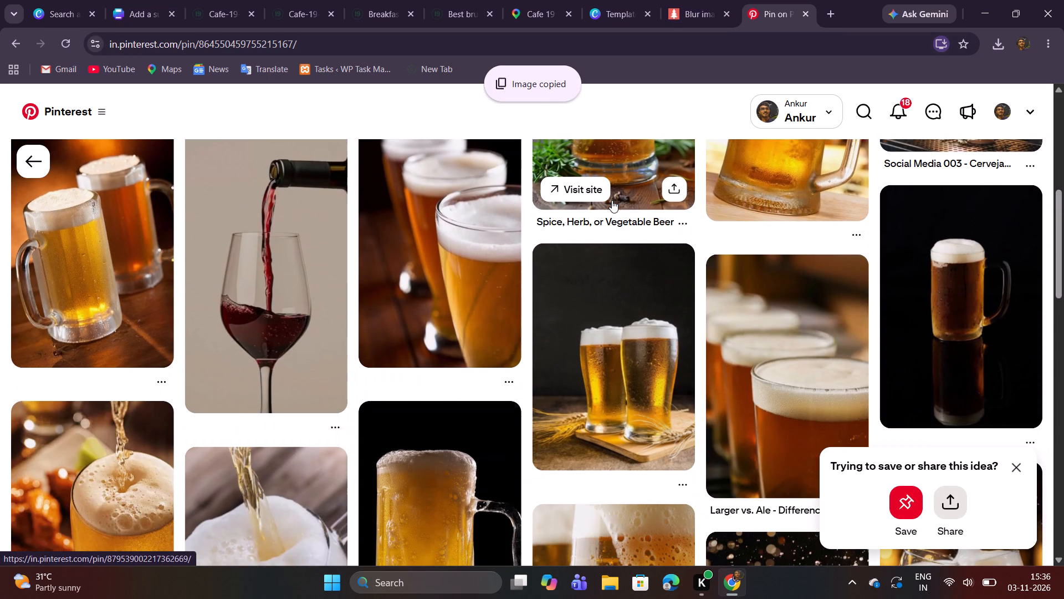
scroll(612, 200, "down", 2)
scroll(613, 200, "up", 2)
scroll(613, 200, "down", 2)
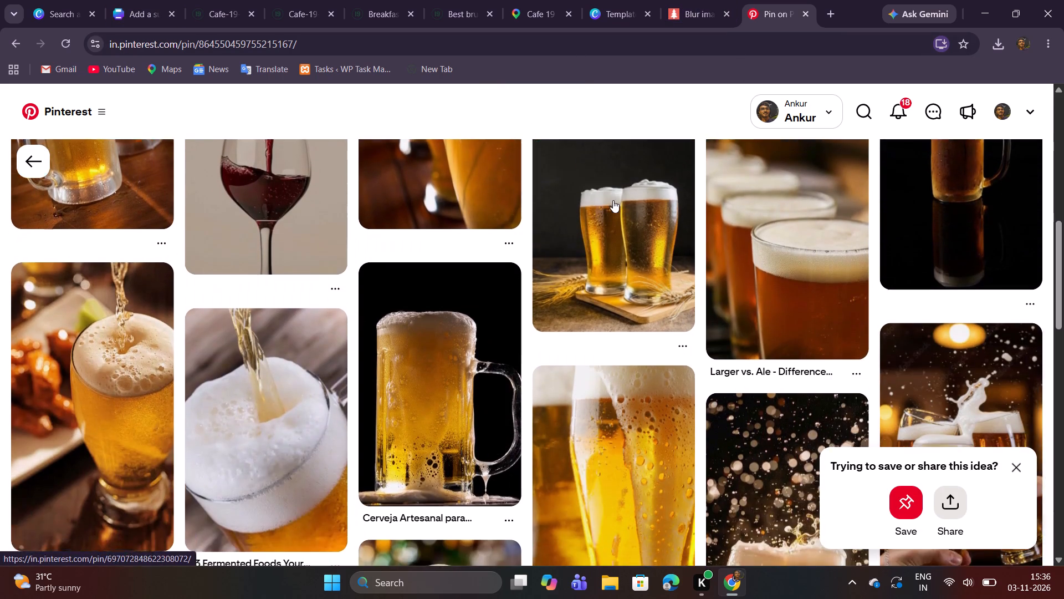
scroll(613, 200, "down", 2)
scroll(613, 200, "up", 1)
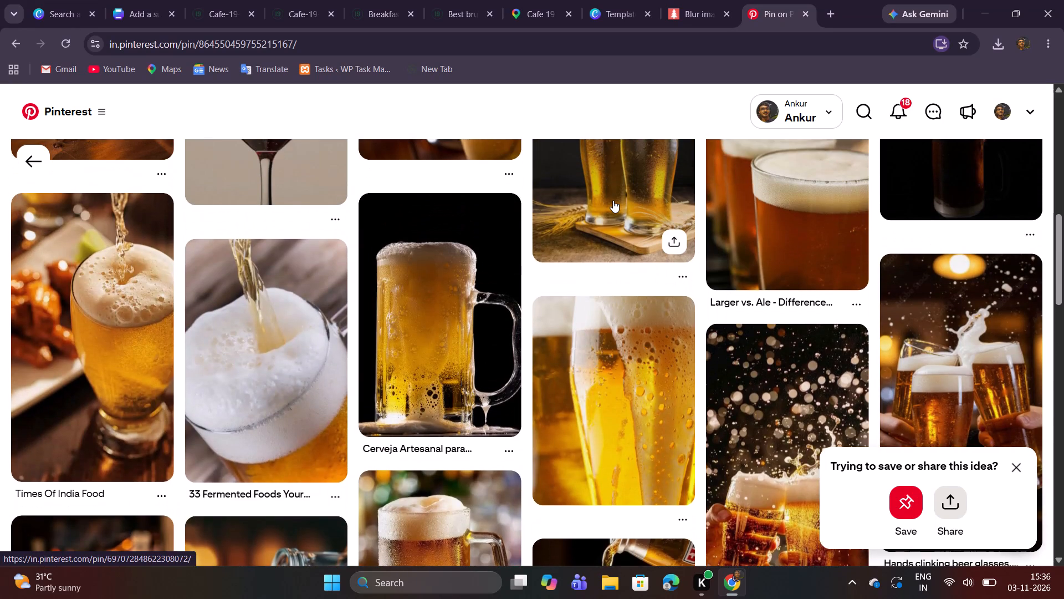
scroll(613, 200, "down", 5)
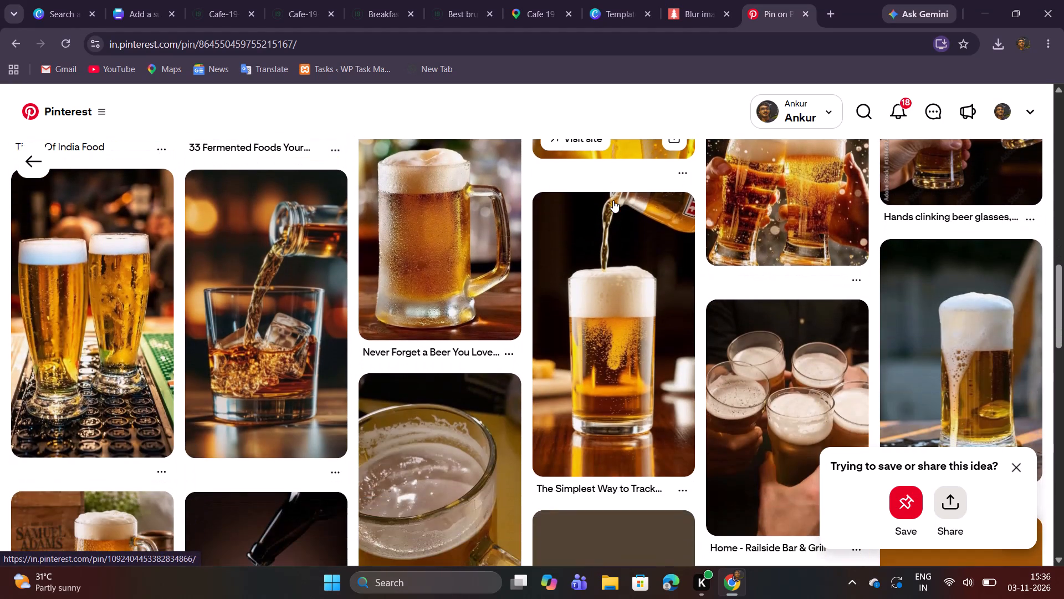
Open the pin of beer being poured from a bottle into a tall glass on a dark table and copy its image.
left_click(620, 259)
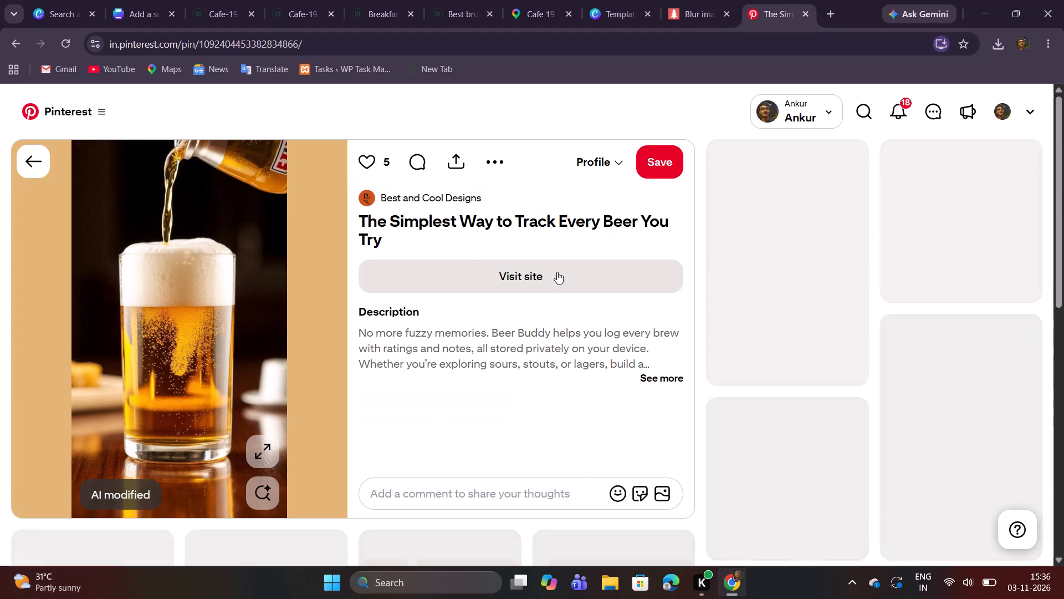
right_click(284, 342)
left_click(328, 402)
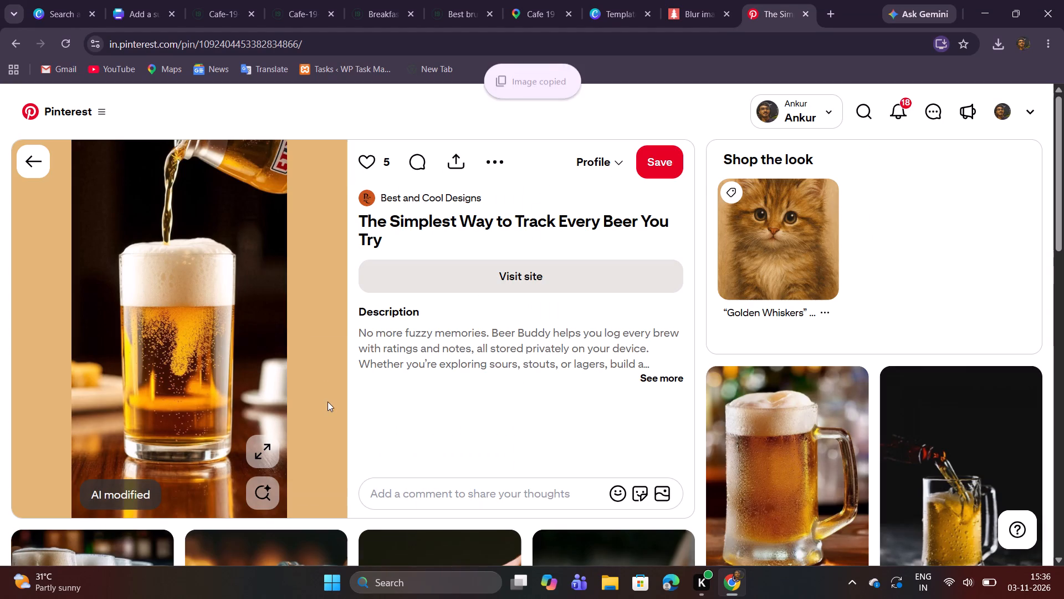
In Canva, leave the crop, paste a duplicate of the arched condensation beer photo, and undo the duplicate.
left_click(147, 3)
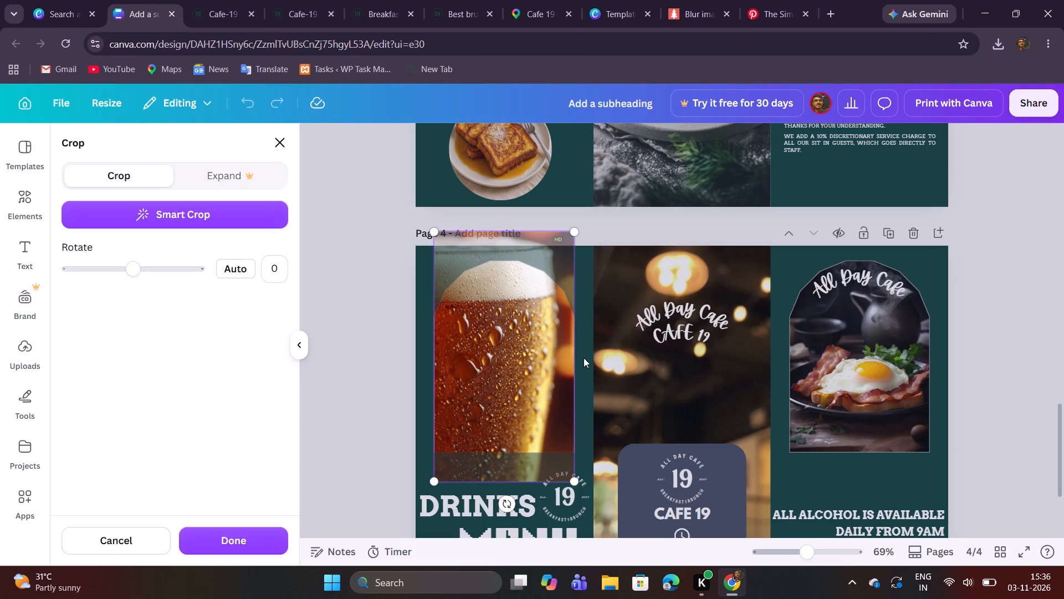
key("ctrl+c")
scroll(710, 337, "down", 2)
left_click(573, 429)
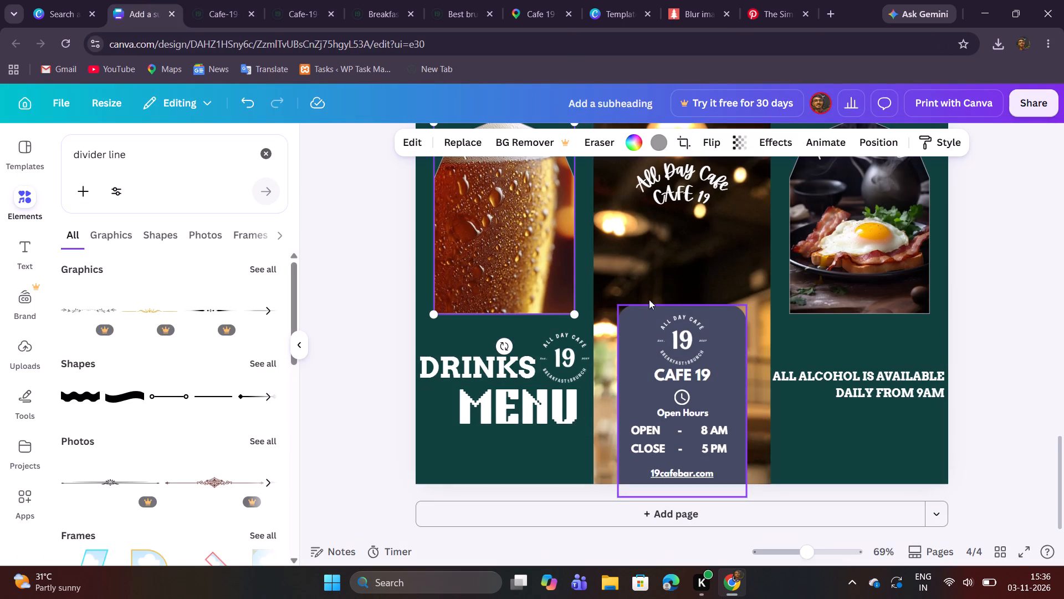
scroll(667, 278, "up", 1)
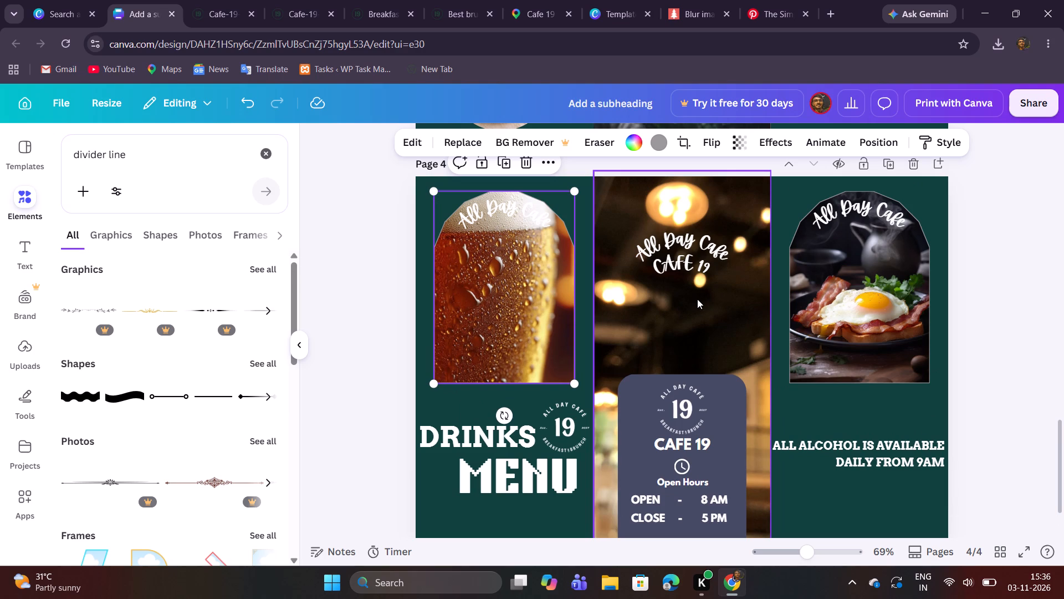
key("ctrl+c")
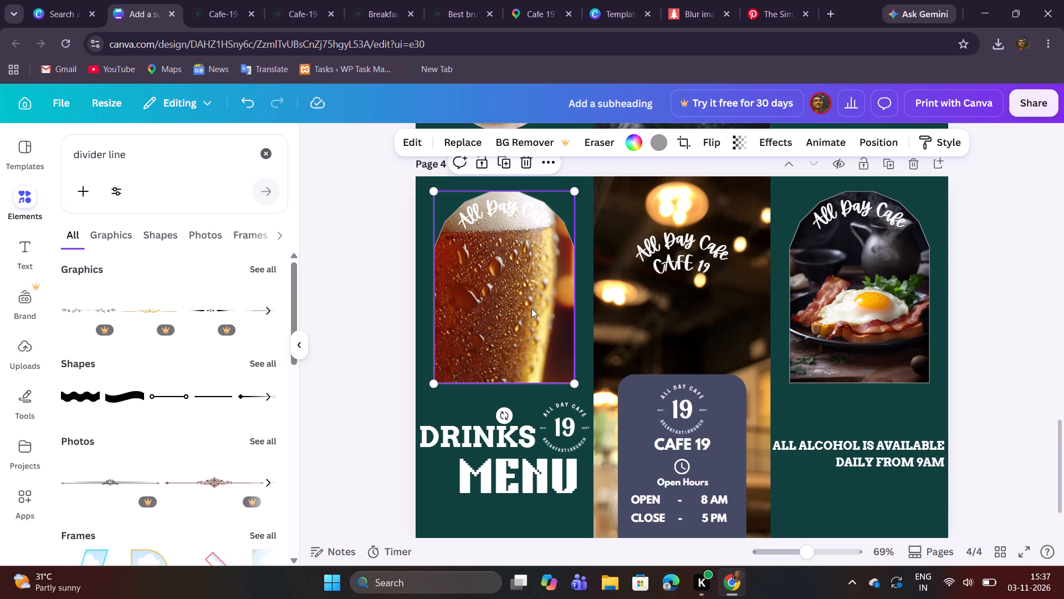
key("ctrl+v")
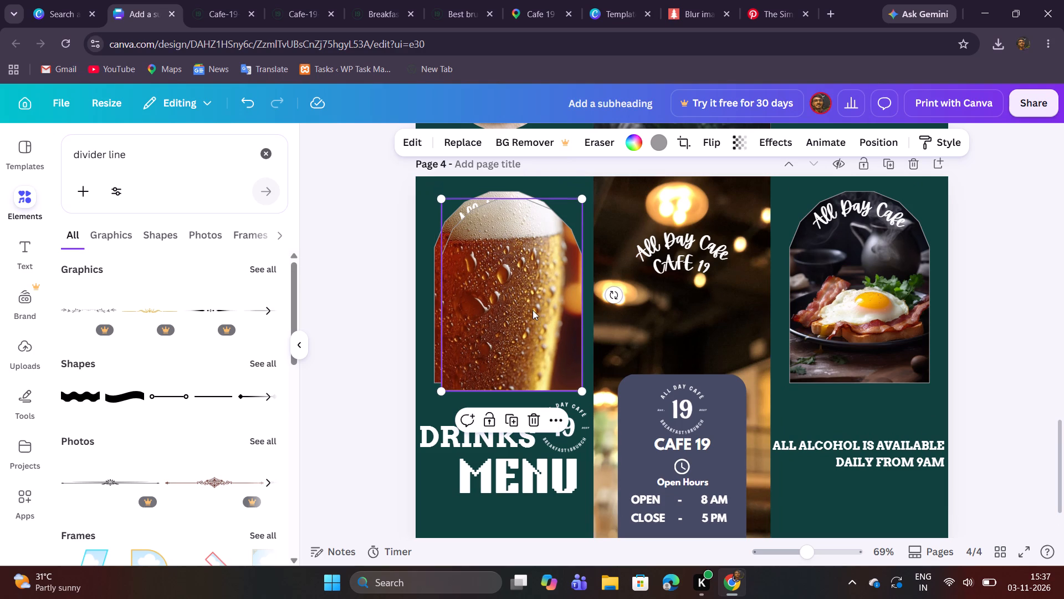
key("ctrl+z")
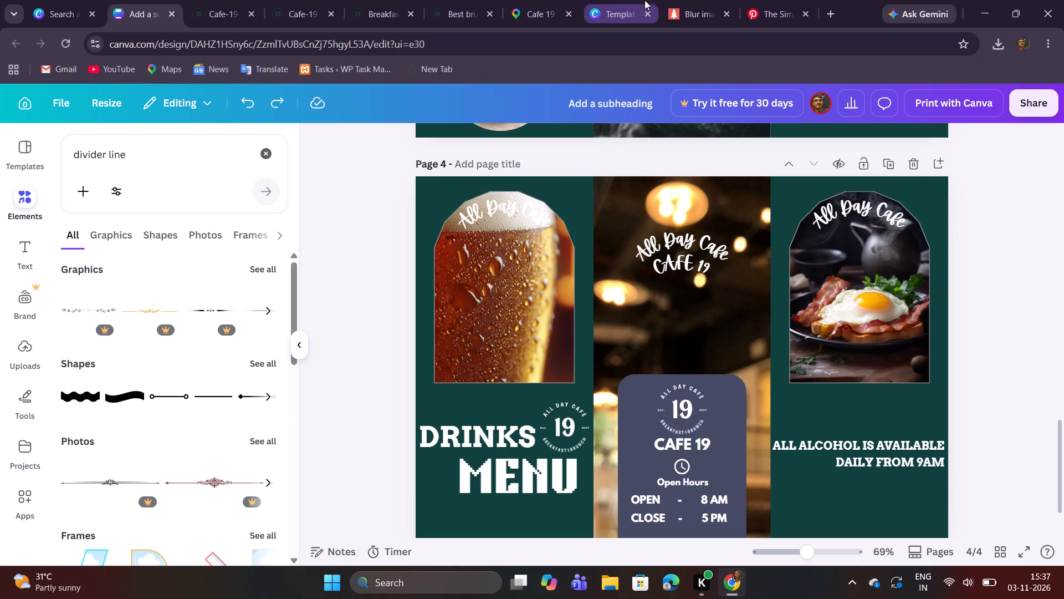
Return to the Pinterest pin of beer poured into a tall glass and copy its image again.
left_click(754, 4)
right_click(139, 273)
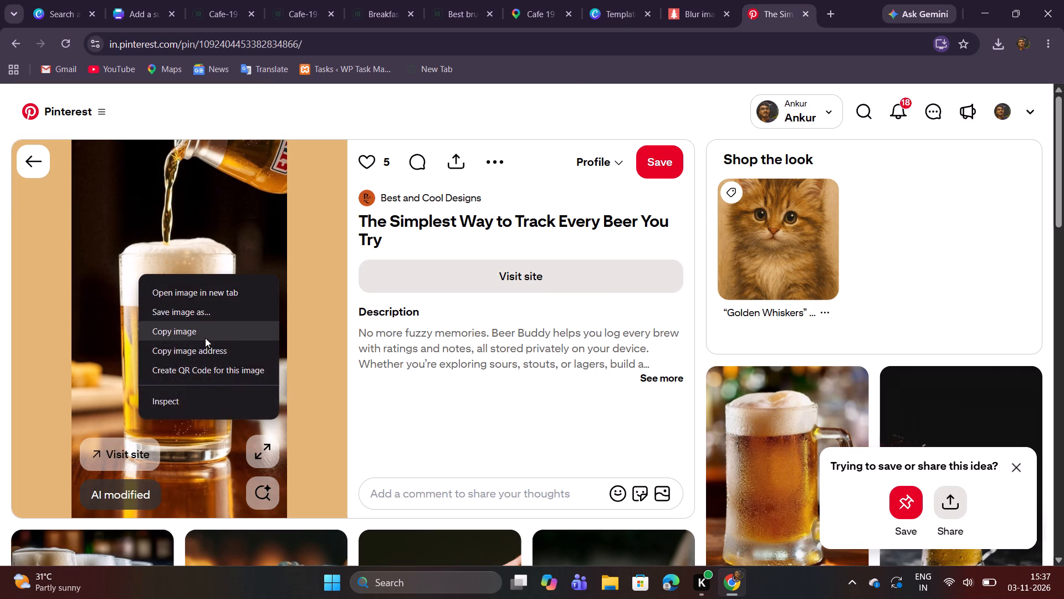
left_click(205, 338)
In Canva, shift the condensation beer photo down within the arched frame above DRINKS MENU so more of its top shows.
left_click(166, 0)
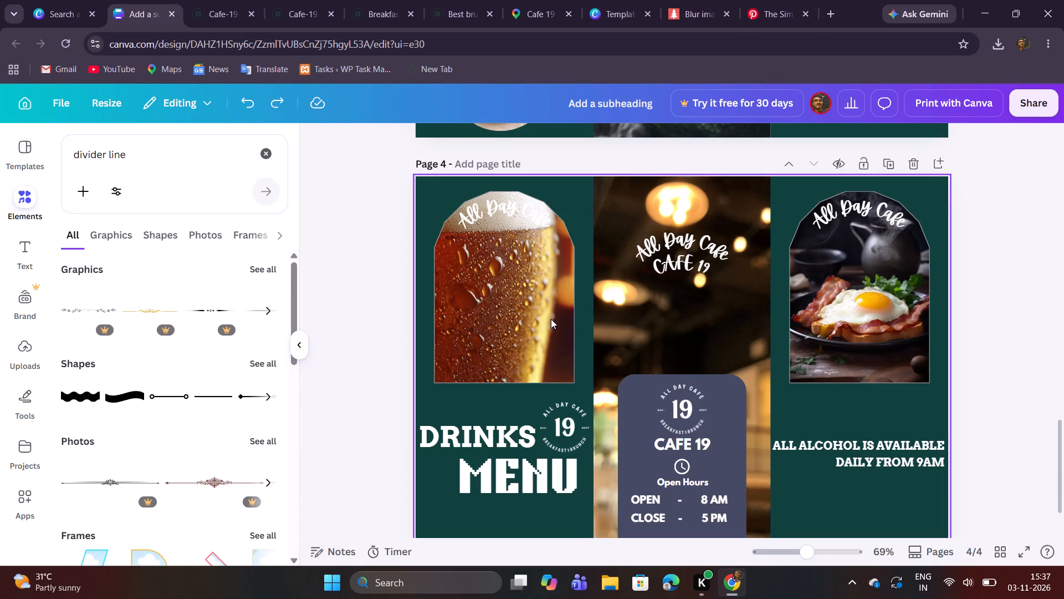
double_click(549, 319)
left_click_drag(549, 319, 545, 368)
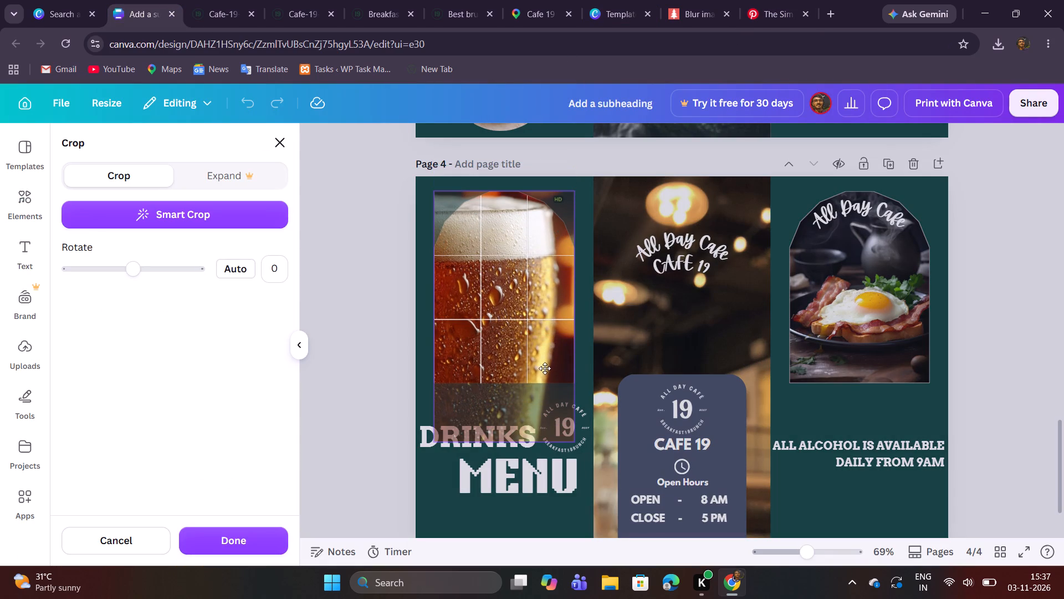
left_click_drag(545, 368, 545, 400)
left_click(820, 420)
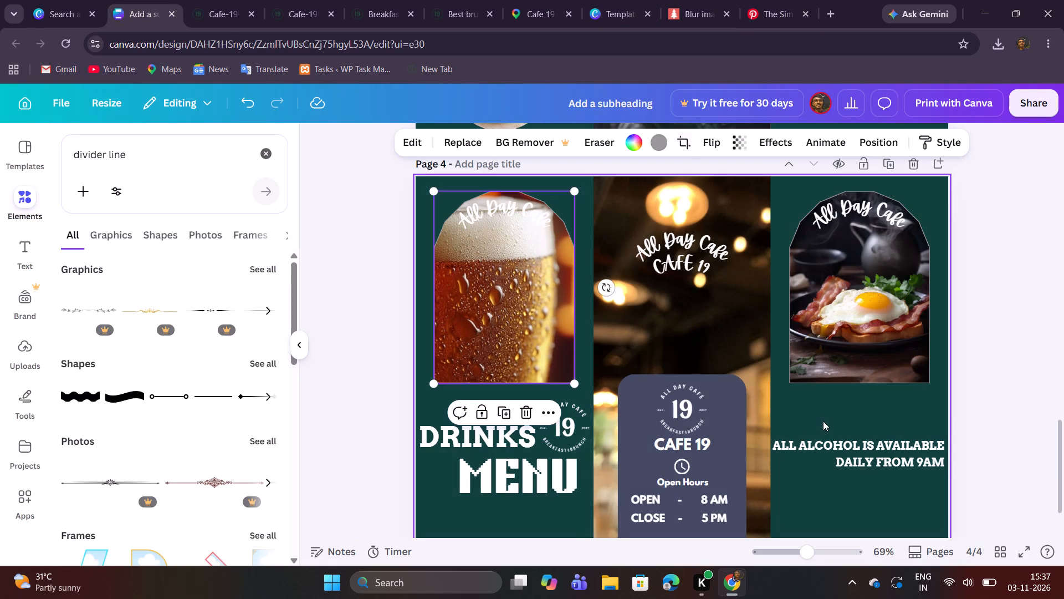
Paste the copied poured-beer photo and place it in the arched frame above DRINKS MENU, replacing the condensation close-up.
key("ctrl+v")
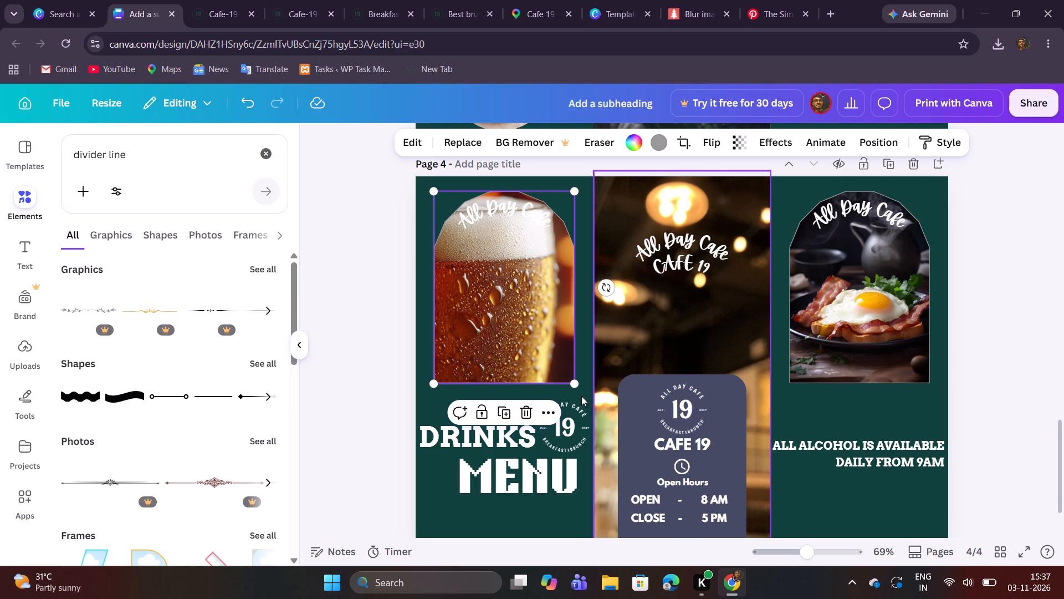
left_click_drag(662, 327, 506, 276)
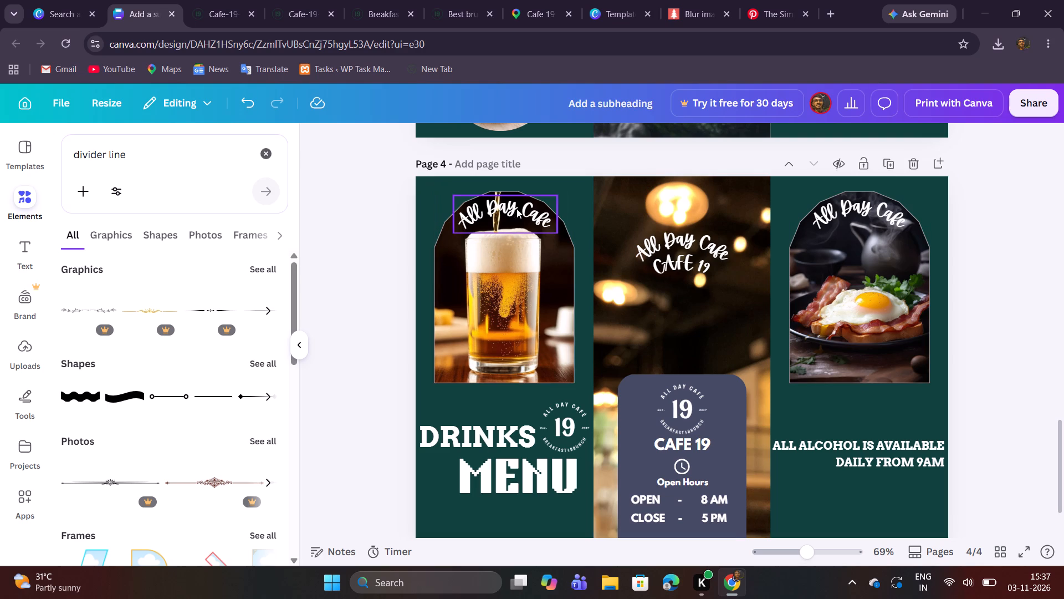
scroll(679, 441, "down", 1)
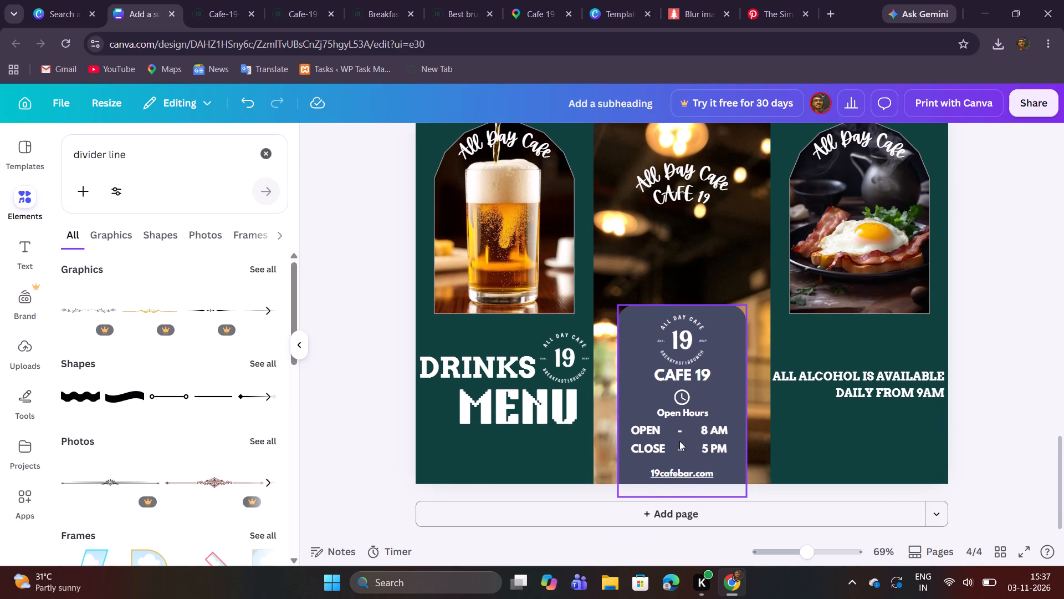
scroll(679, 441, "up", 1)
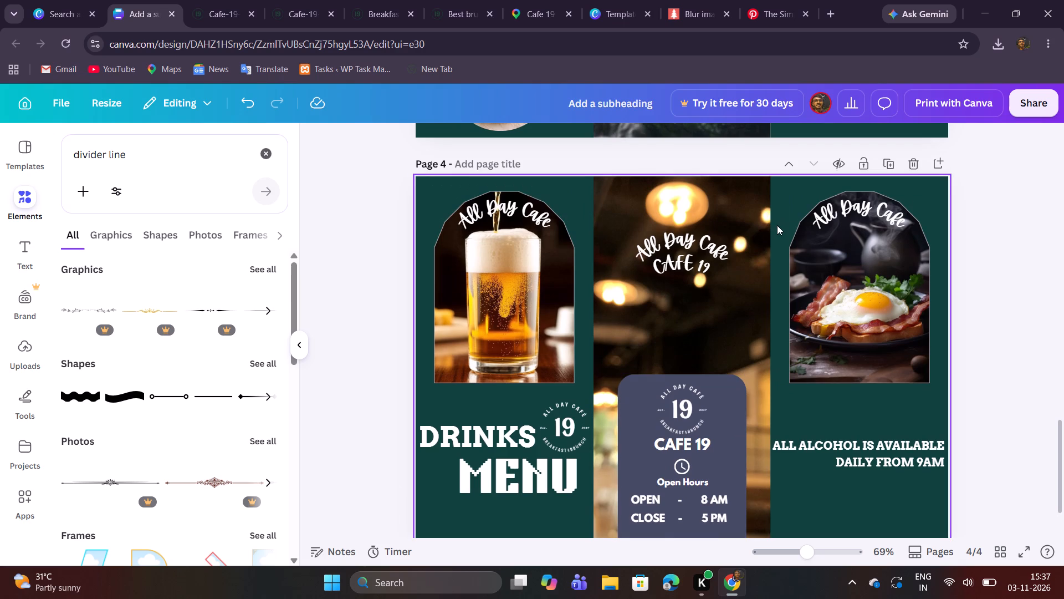
On Pinterest, search for "whiskey aesthetic" and copy the image of whiskey poured from a dark bottle into a plain glass on black.
left_click(753, 17)
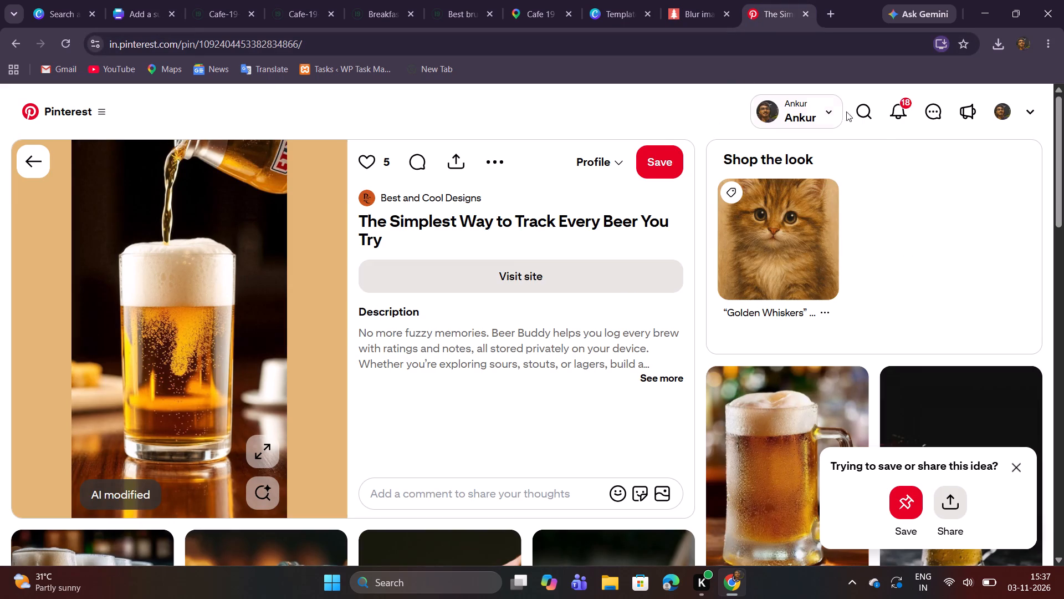
left_click(857, 113)
type("whis")
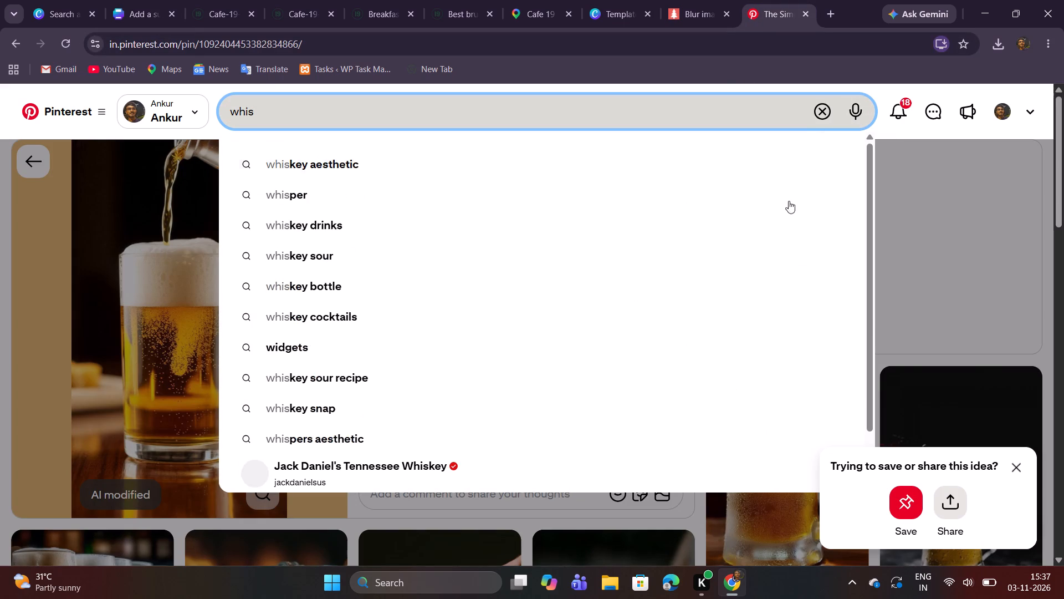
left_click(432, 171)
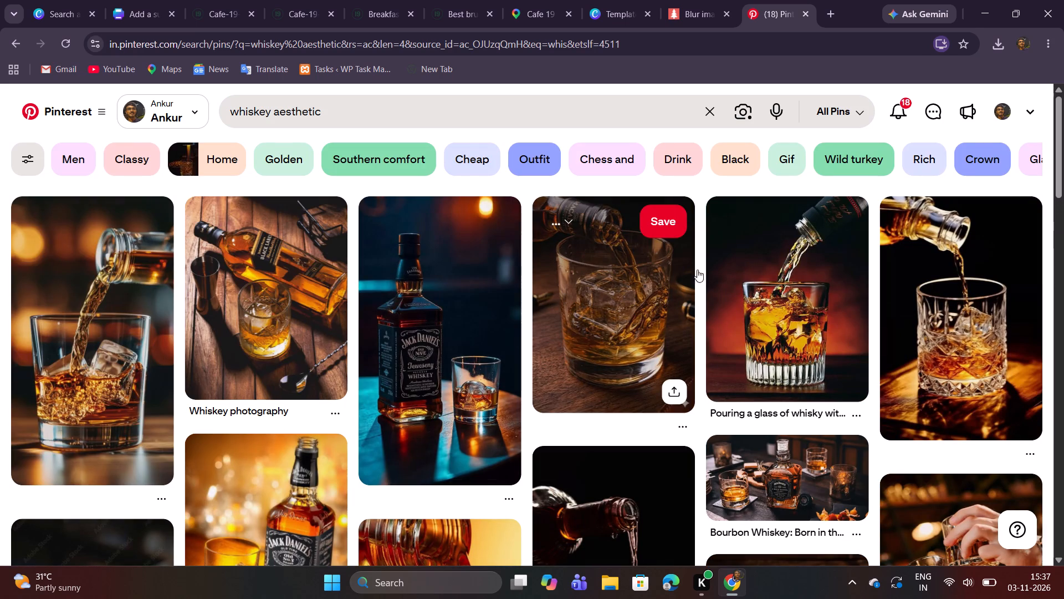
left_click(933, 290)
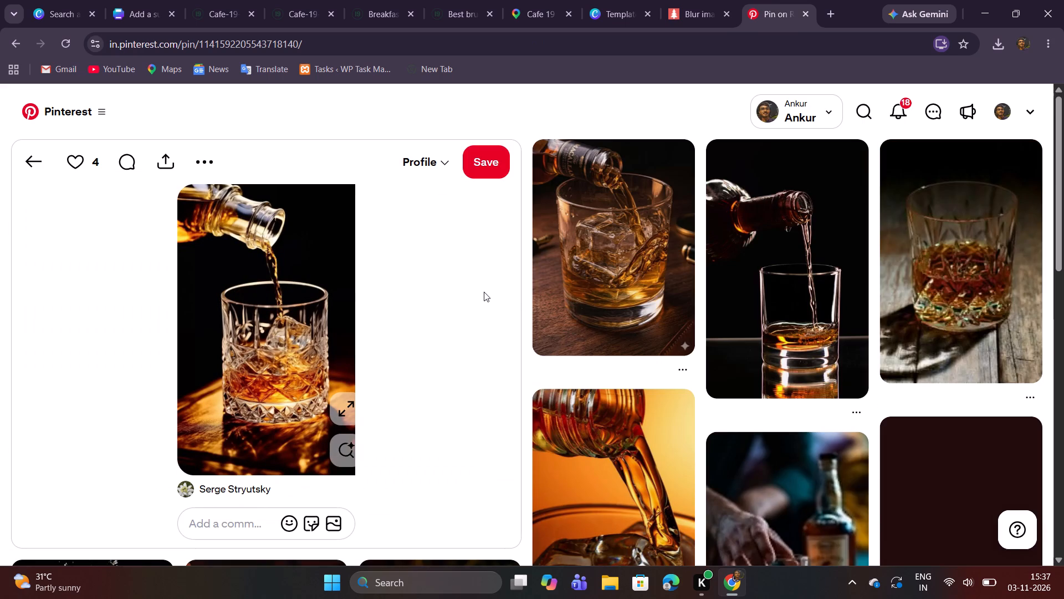
left_click(743, 279)
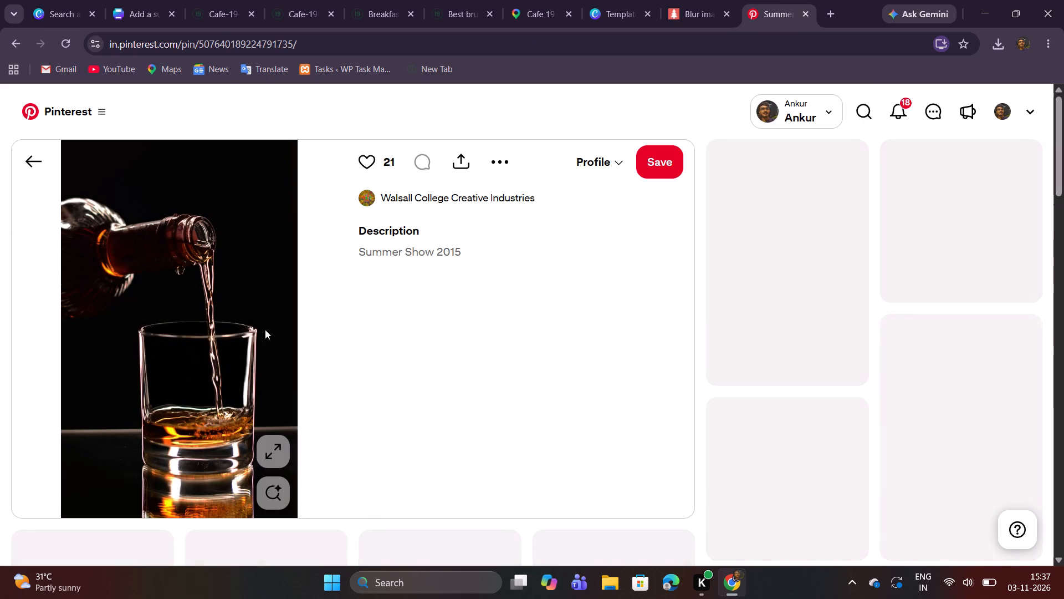
right_click(233, 332)
left_click(281, 389)
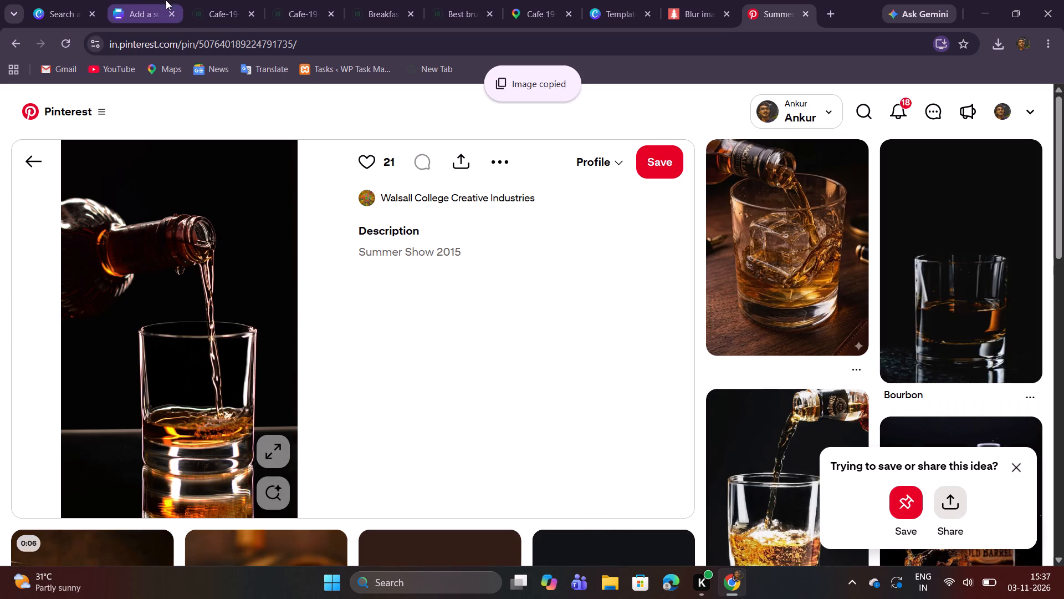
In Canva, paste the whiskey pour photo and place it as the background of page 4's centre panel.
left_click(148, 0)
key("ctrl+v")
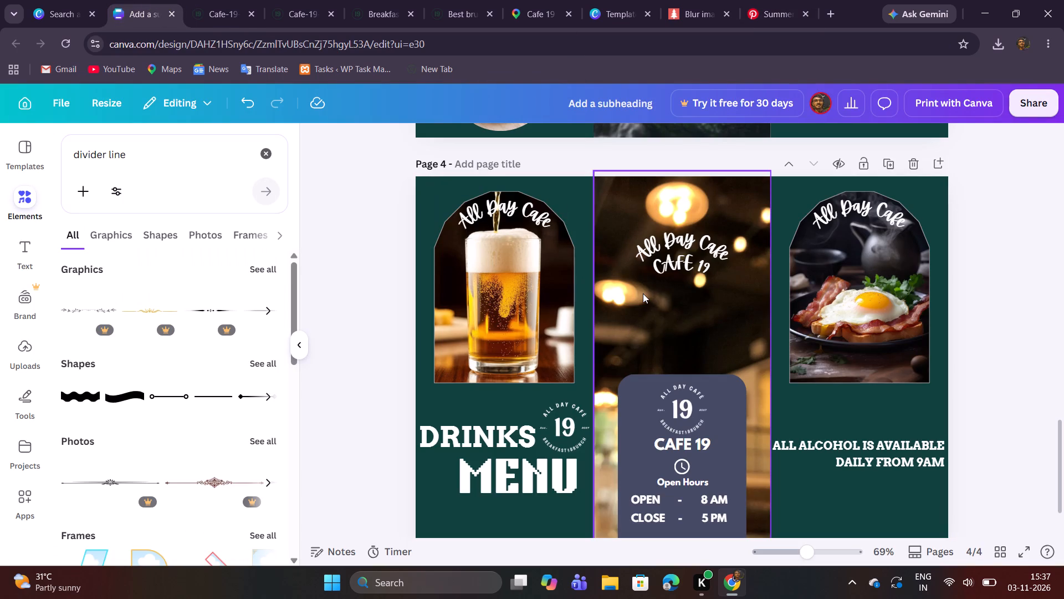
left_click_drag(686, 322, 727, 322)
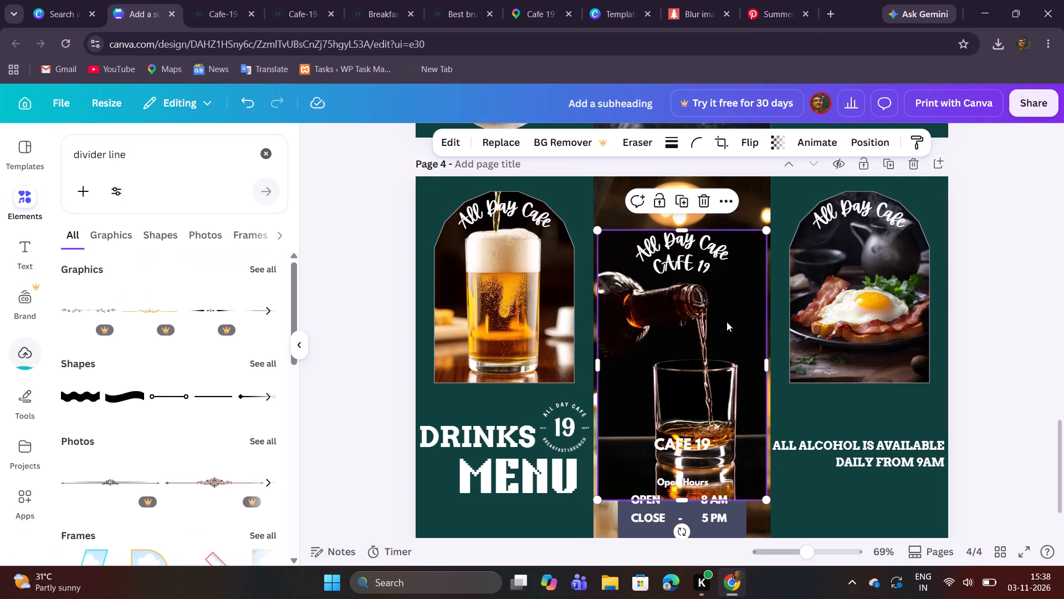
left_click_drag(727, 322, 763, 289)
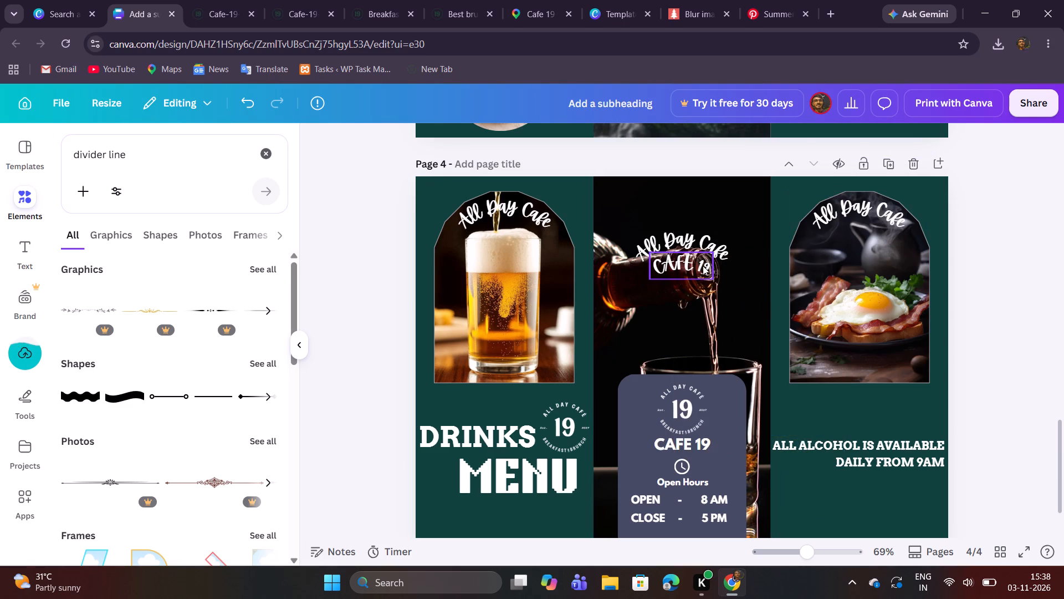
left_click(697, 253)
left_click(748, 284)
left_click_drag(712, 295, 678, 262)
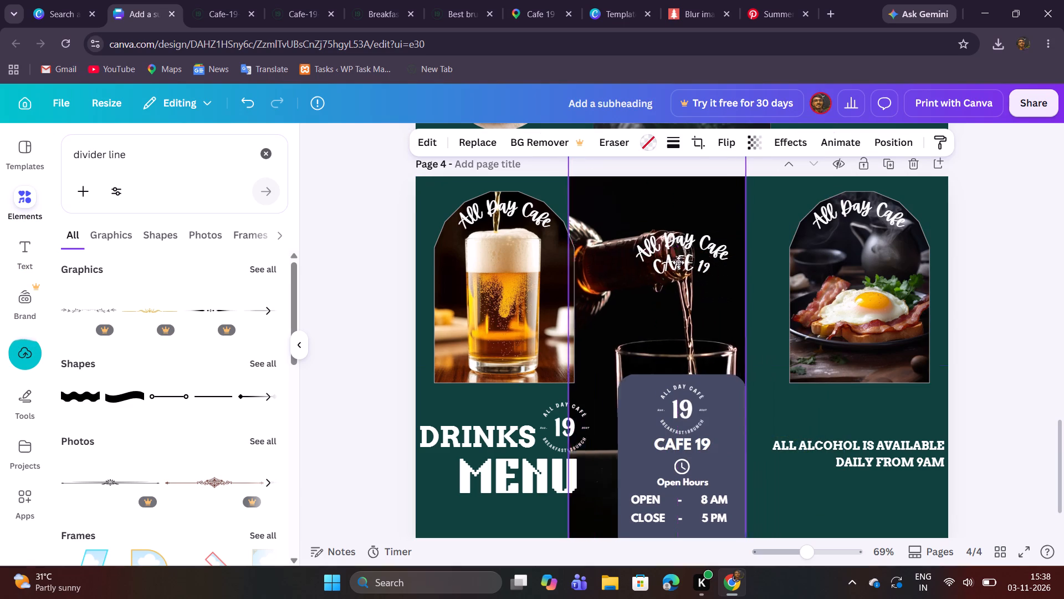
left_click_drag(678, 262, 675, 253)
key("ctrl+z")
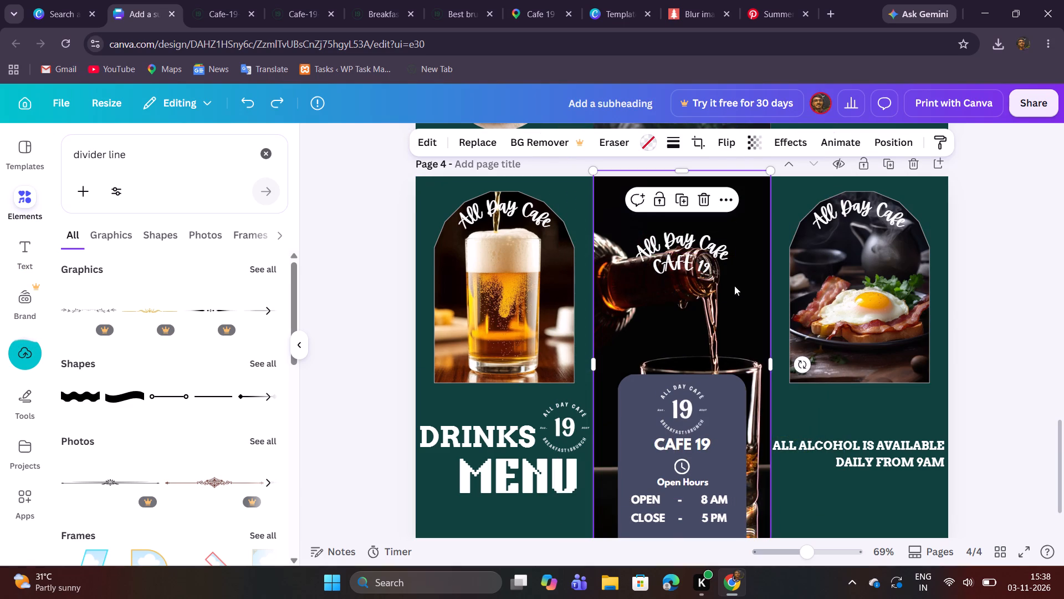
Lock the centre panel's background photo and move the All Day Cafe and CAFE 19 texts together up near the panel's top.
left_click(655, 201)
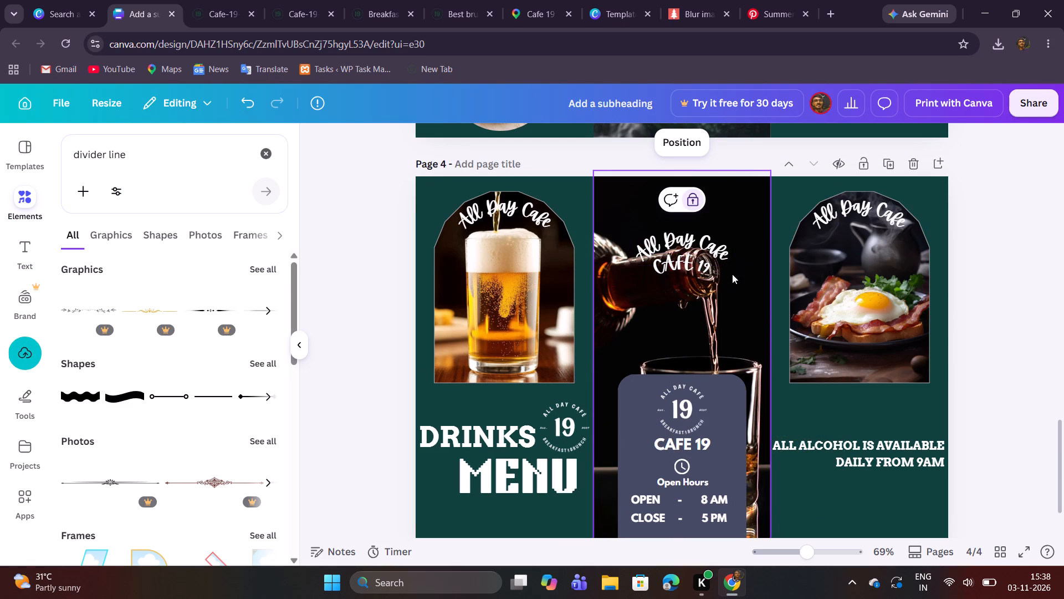
left_click_drag(730, 294, 678, 239)
left_click_drag(677, 236, 678, 226)
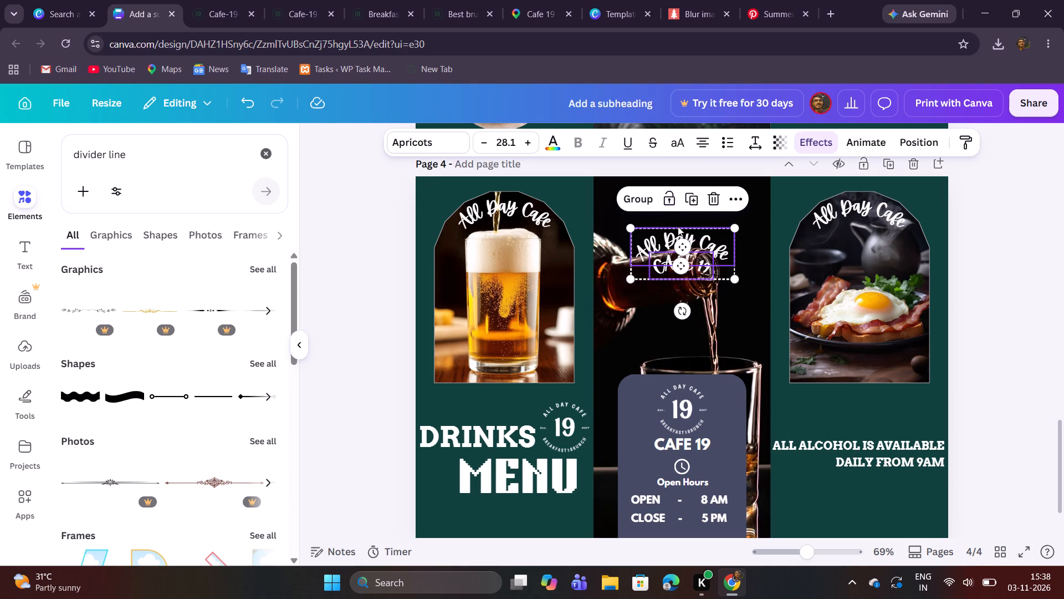
left_click_drag(678, 226, 678, 225)
left_click_drag(707, 246, 708, 207)
left_click(763, 280)
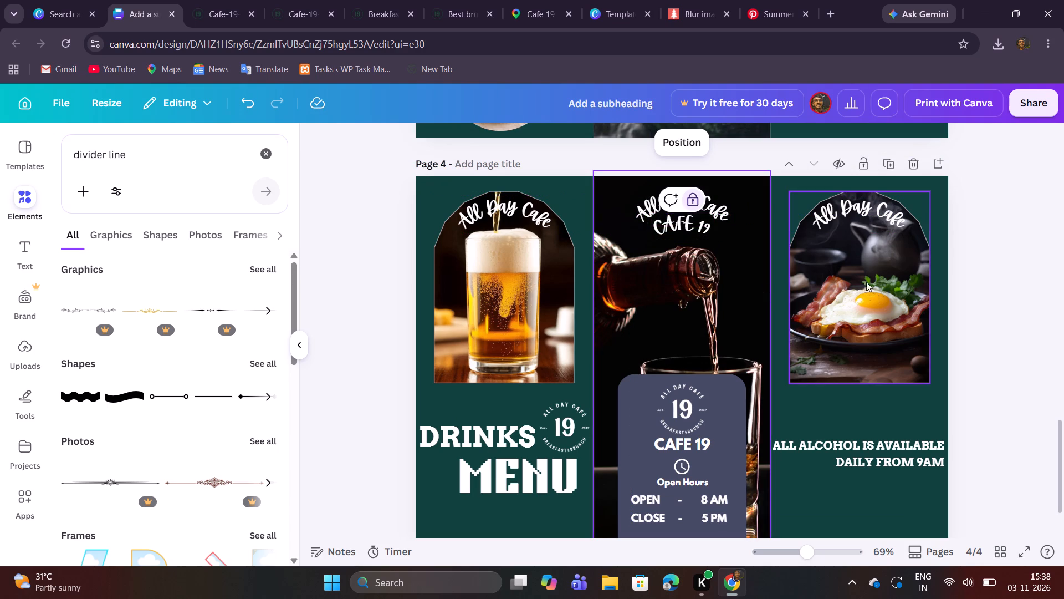
left_click(914, 405)
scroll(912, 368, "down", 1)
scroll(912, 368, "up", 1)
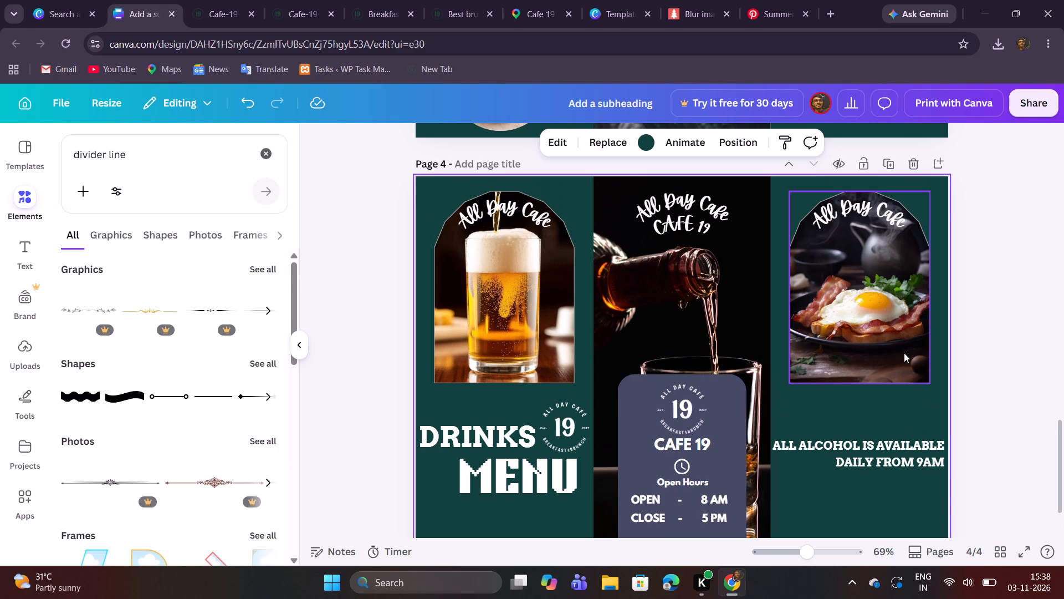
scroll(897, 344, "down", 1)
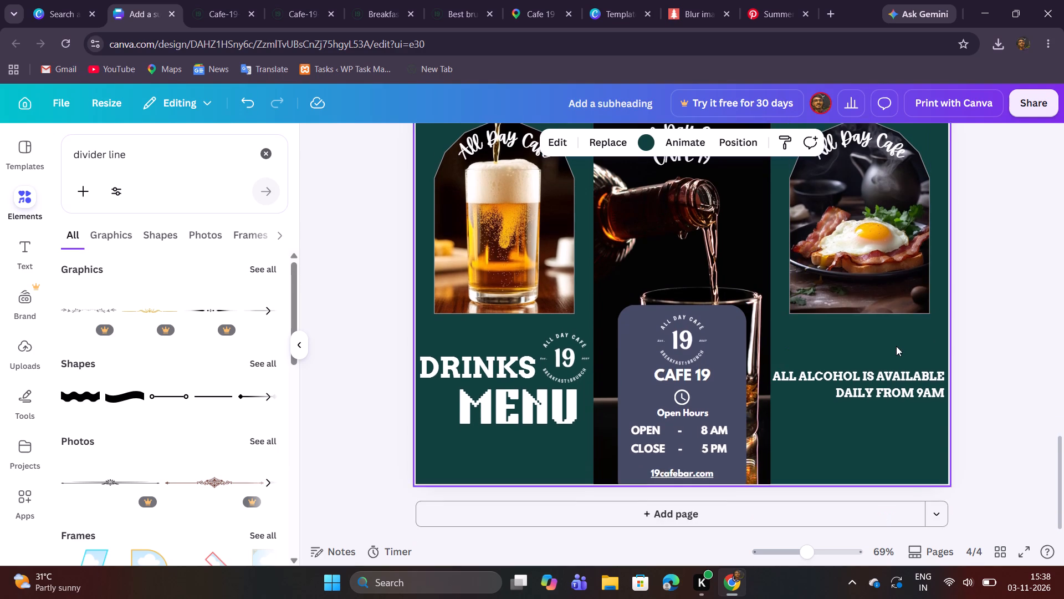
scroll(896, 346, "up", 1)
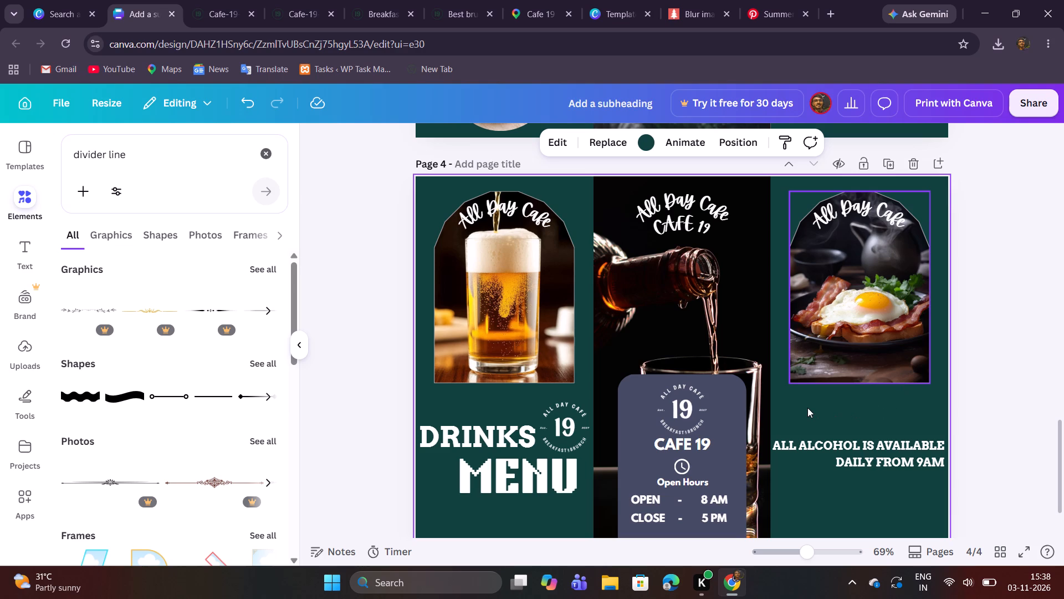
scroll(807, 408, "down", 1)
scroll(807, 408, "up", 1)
Paste the whiskey pour photo into the arched frame above ALL ALCOHOL IS AVAILABLE, replacing the egg and bacon photo.
key("ctrl+v")
left_click_drag(725, 351, 738, 351)
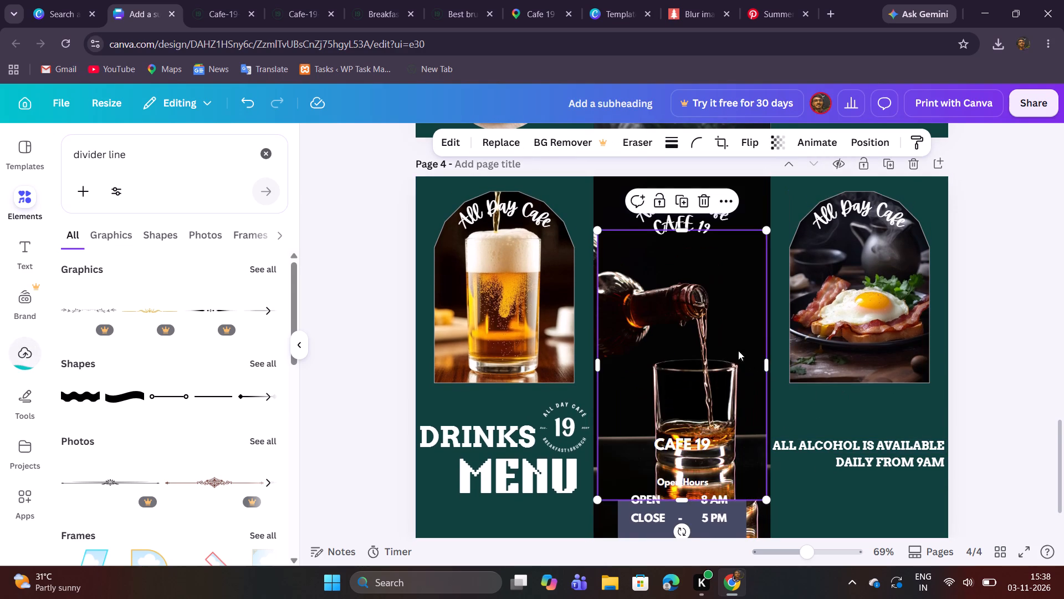
left_click_drag(738, 351, 878, 313)
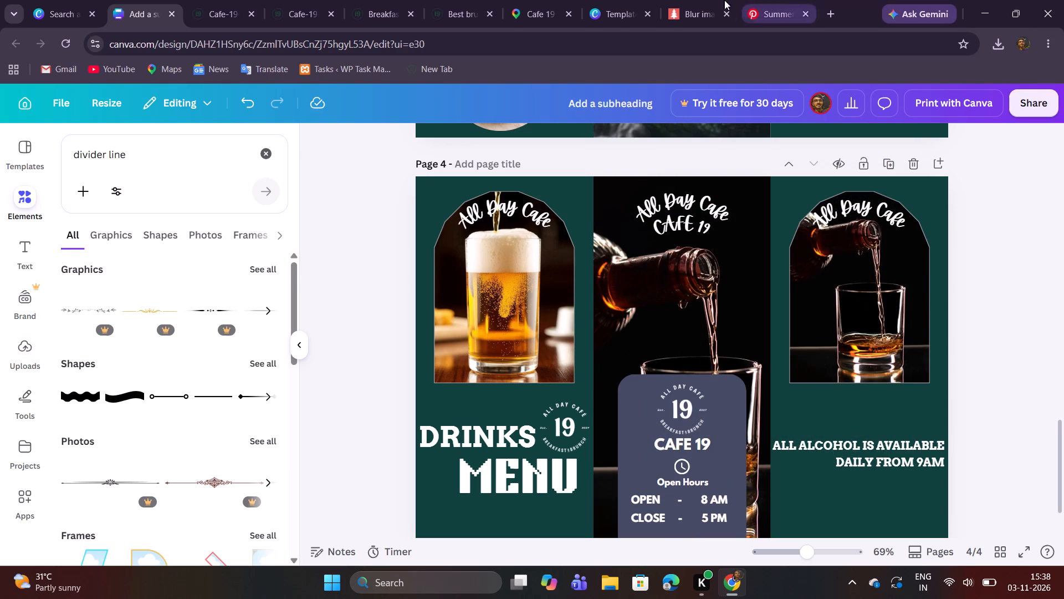
Browse the related whiskey pins on Pinterest and copy the dark image of hands pouring a long stream into a small glass.
left_click(770, 0)
scroll(811, 366, "down", 4)
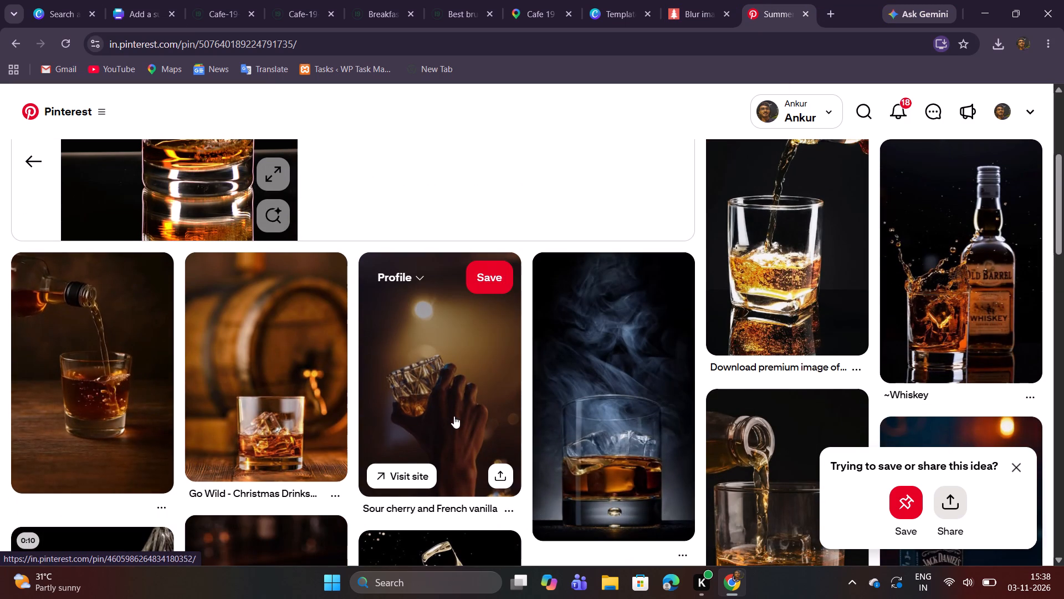
scroll(458, 410, "down", 4)
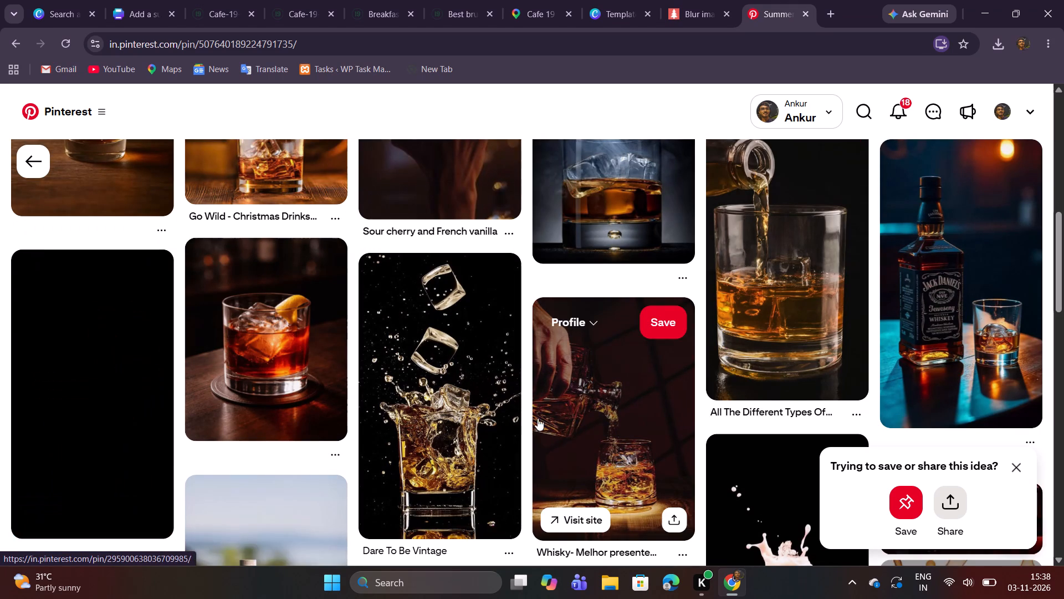
scroll(764, 410, "up", 2)
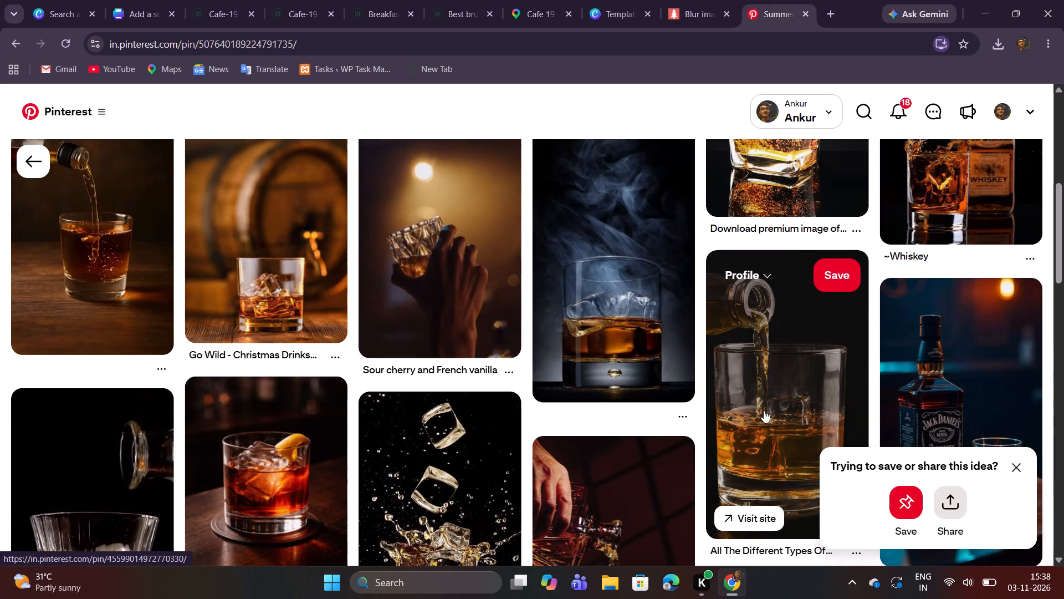
scroll(764, 410, "down", 5)
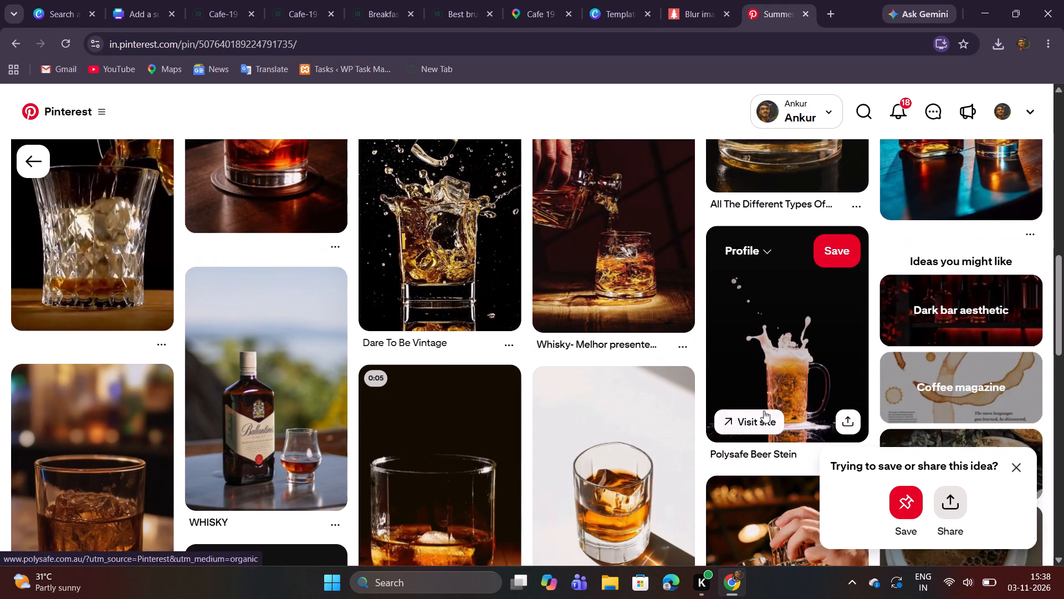
scroll(764, 410, "down", 3)
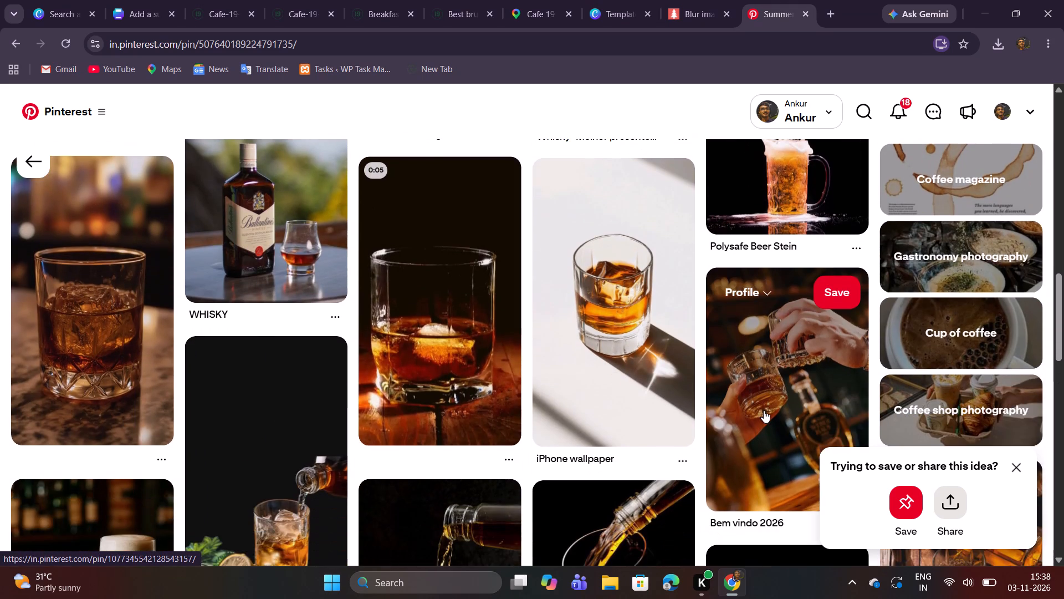
scroll(764, 410, "down", 4)
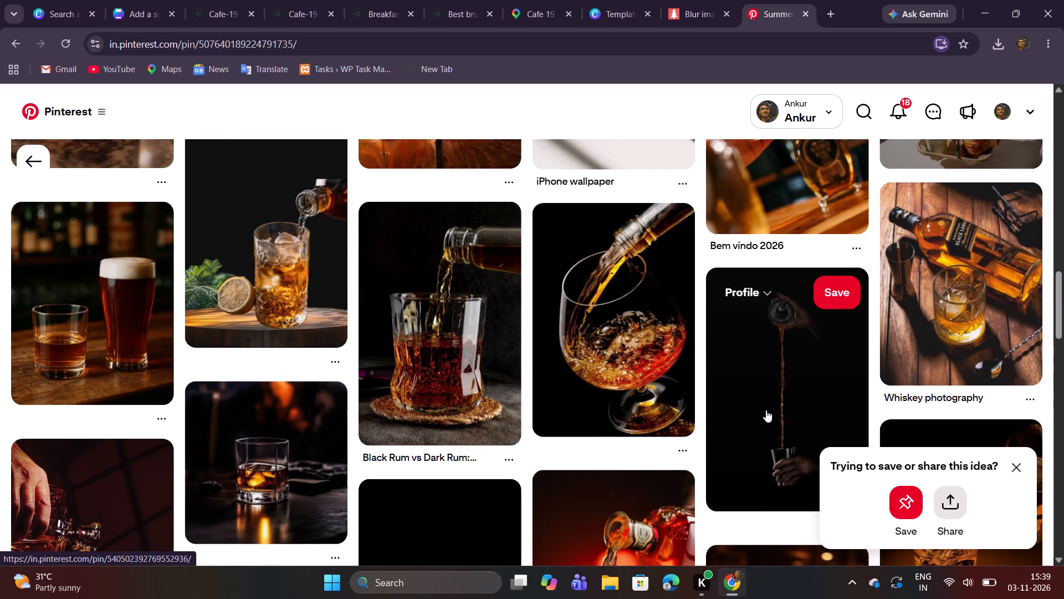
left_click(796, 409)
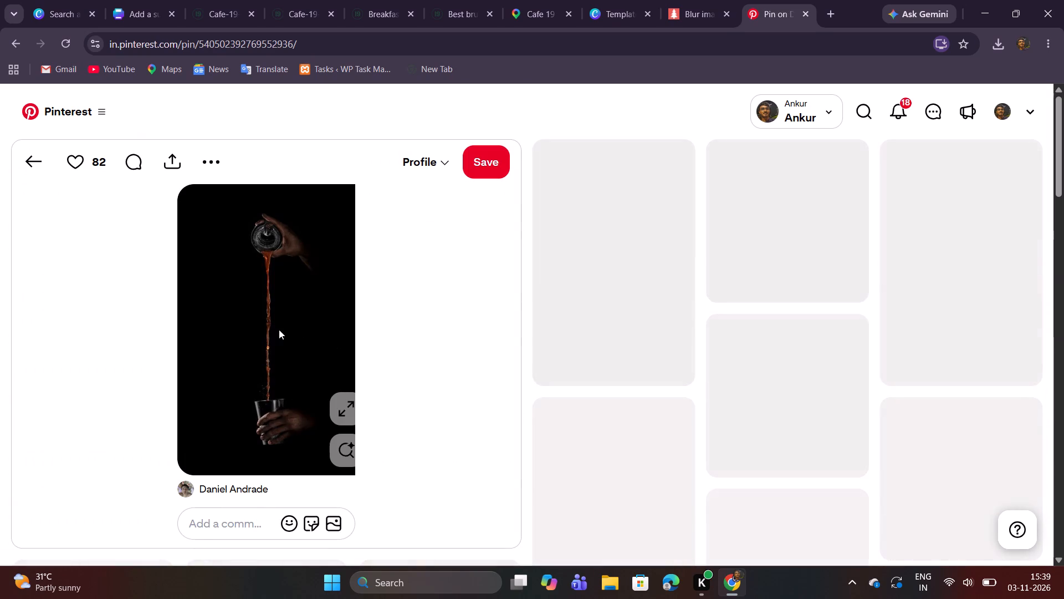
right_click(279, 329)
left_click(318, 382)
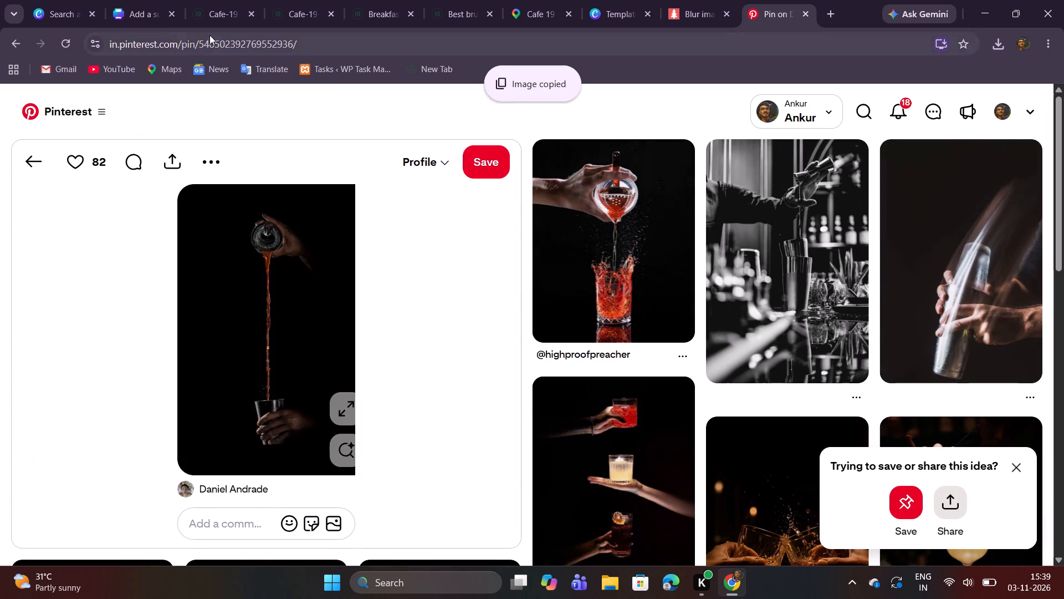
In Canva, unlock the centre panel's background and replace it with the pasted photo of hands pouring a long stream.
left_click(149, 13)
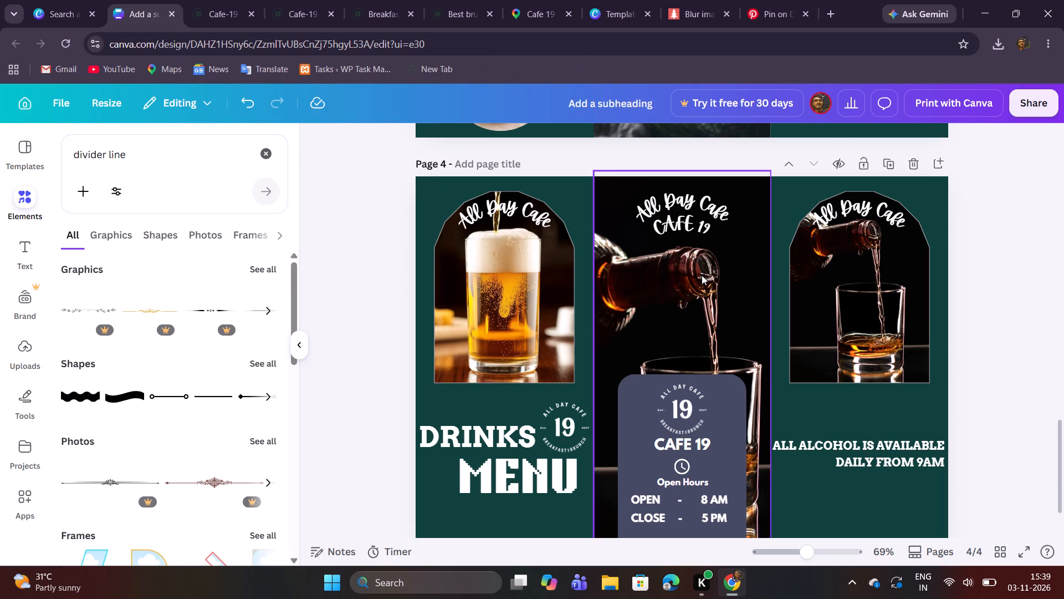
left_click(702, 275)
left_click(693, 208)
key("ctrl+v")
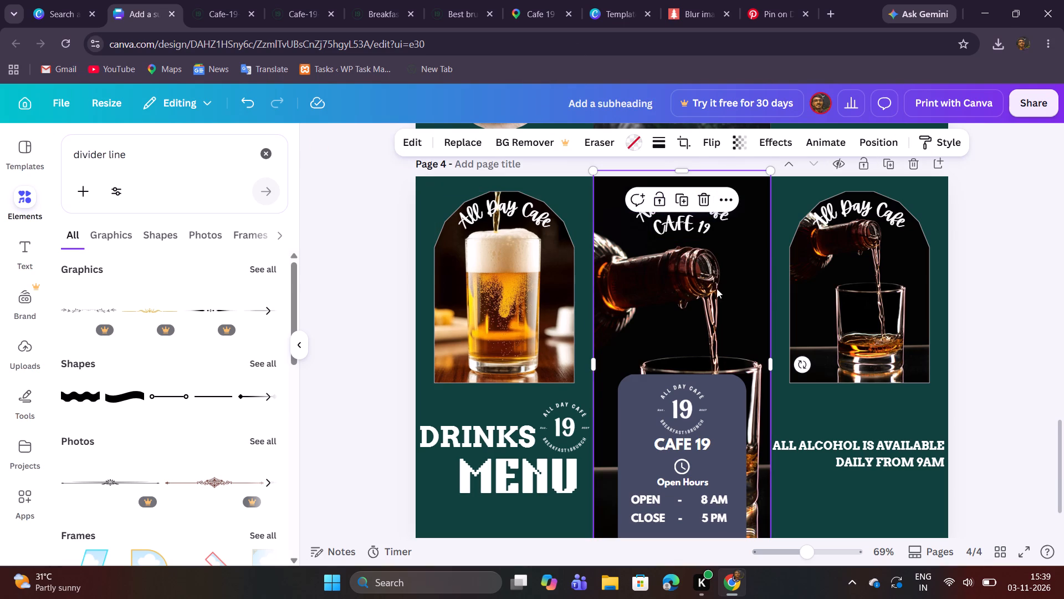
left_click_drag(708, 319, 713, 292)
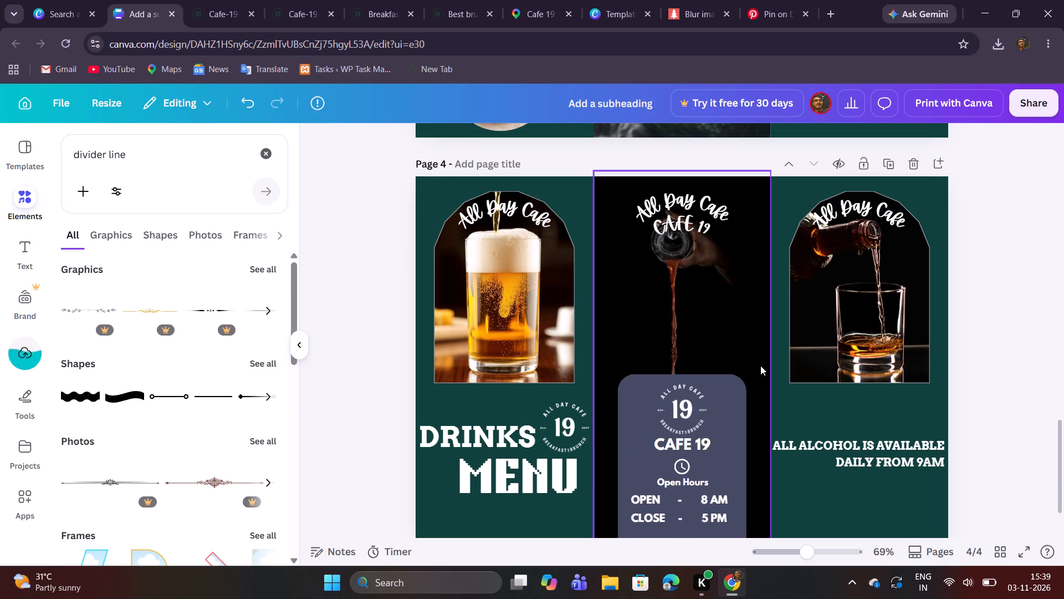
left_click(813, 473)
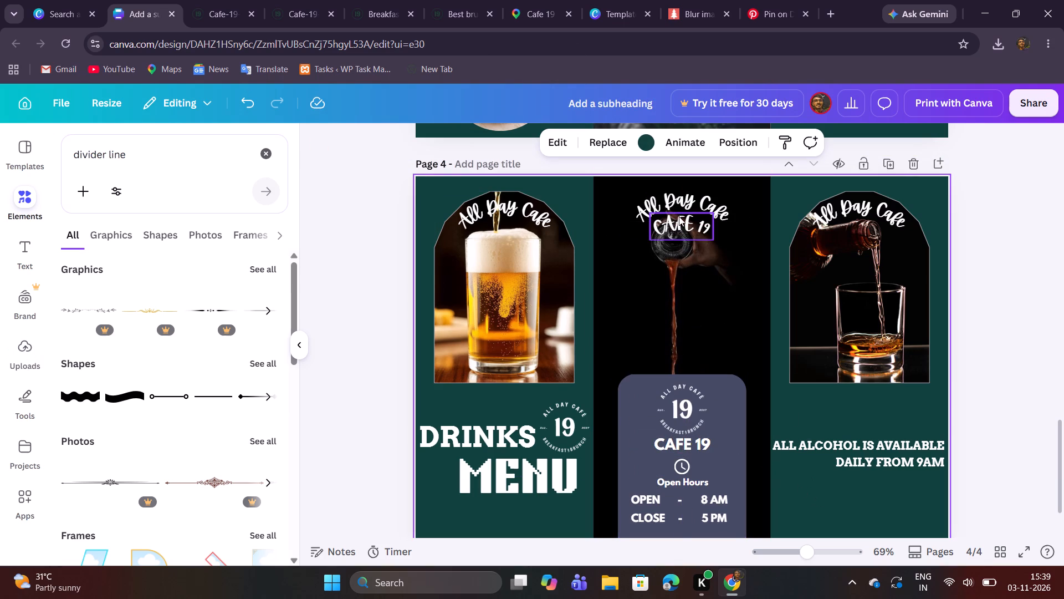
Lock the centre panel's new background photo of hands pouring a long stream on page 4.
left_click(694, 265)
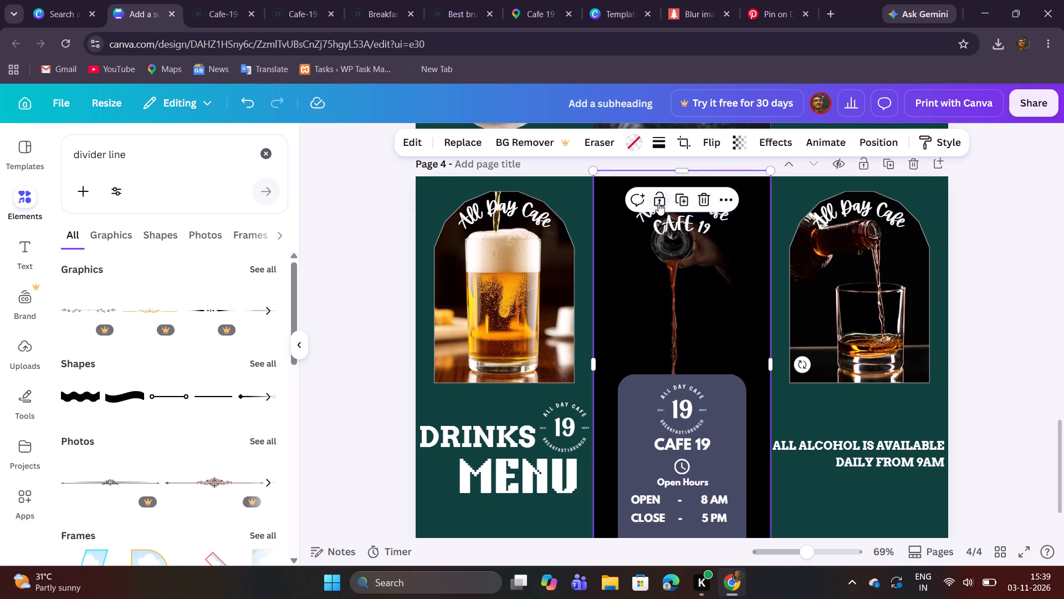
left_click(658, 203)
left_click(709, 265)
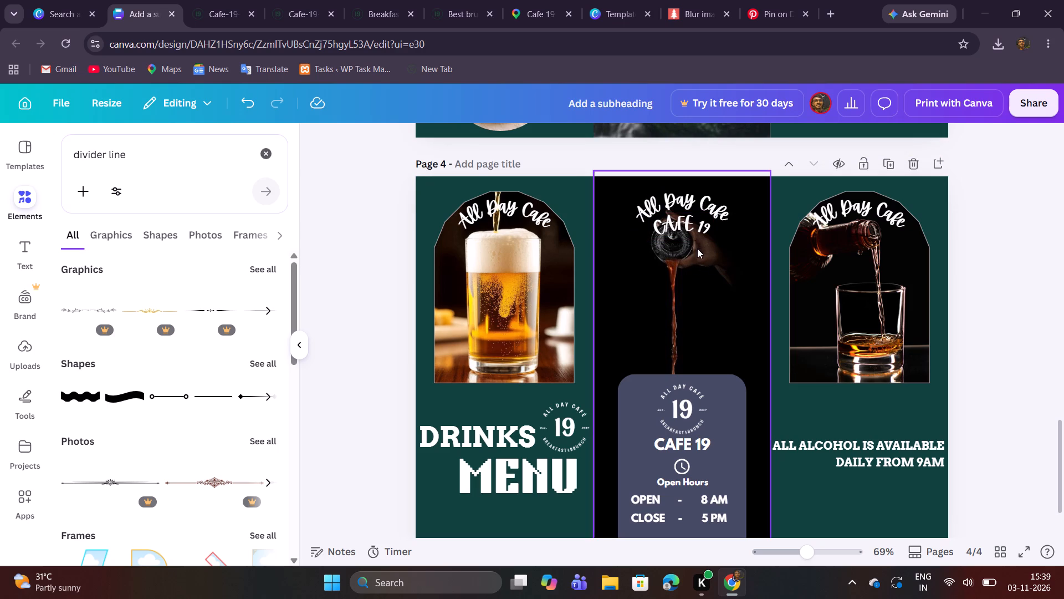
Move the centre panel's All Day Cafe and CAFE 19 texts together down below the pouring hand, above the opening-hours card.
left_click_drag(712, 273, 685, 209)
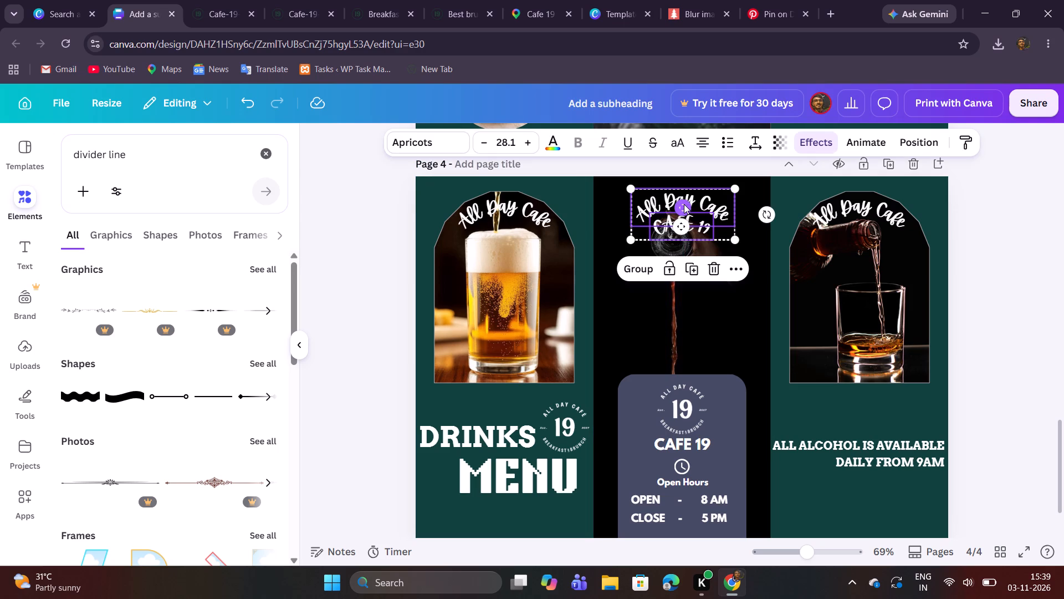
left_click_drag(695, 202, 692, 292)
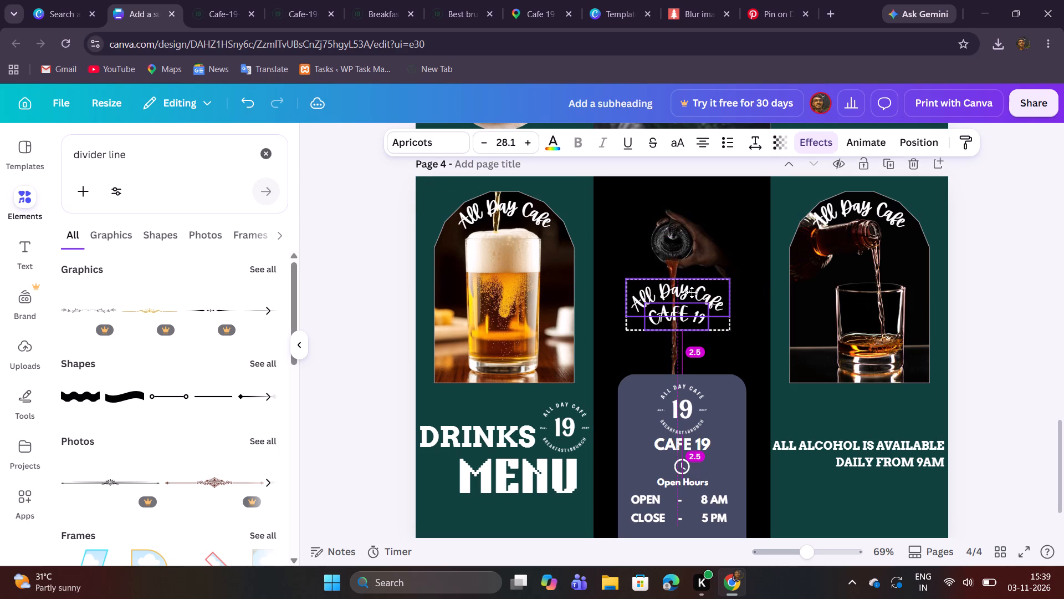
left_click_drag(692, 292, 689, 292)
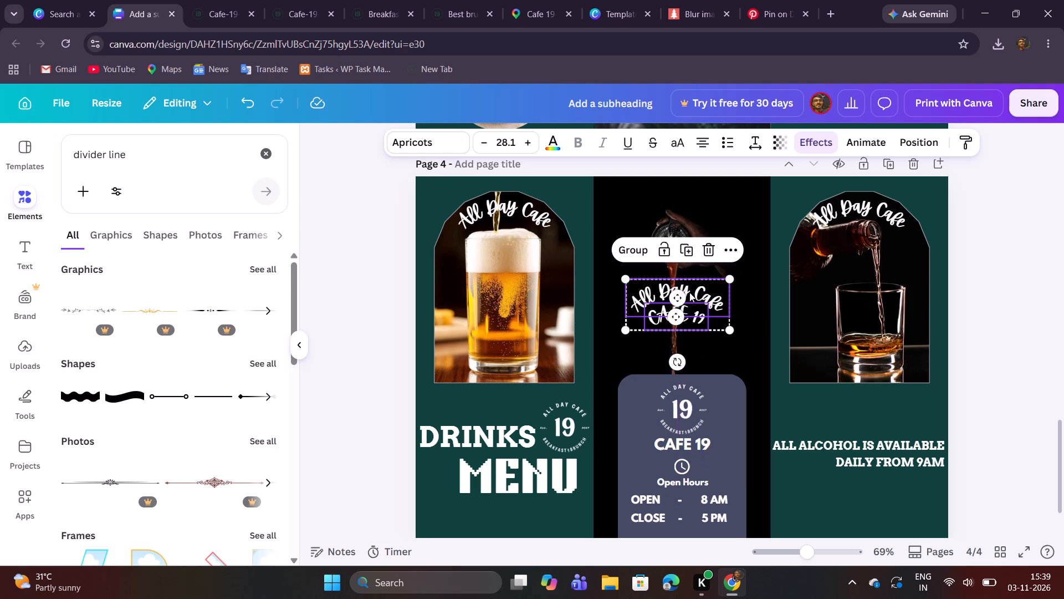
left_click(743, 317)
Delete the All Day Cafe and CAFE 19 texts lying over the pour photo in page 4's centre panel.
scroll(892, 341, "down", 1)
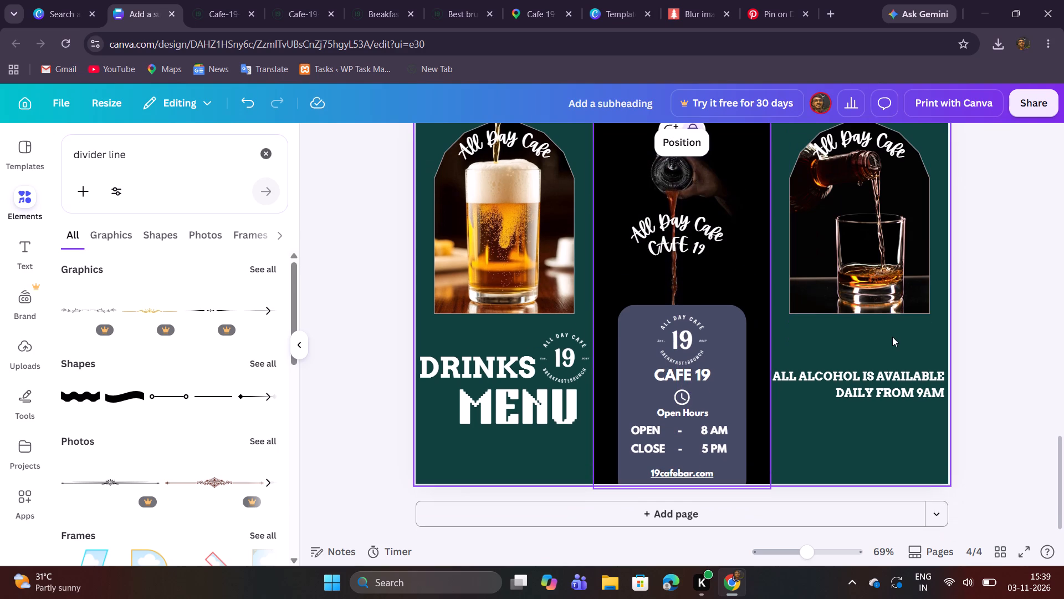
left_click_drag(708, 286, 659, 217)
left_click(701, 183)
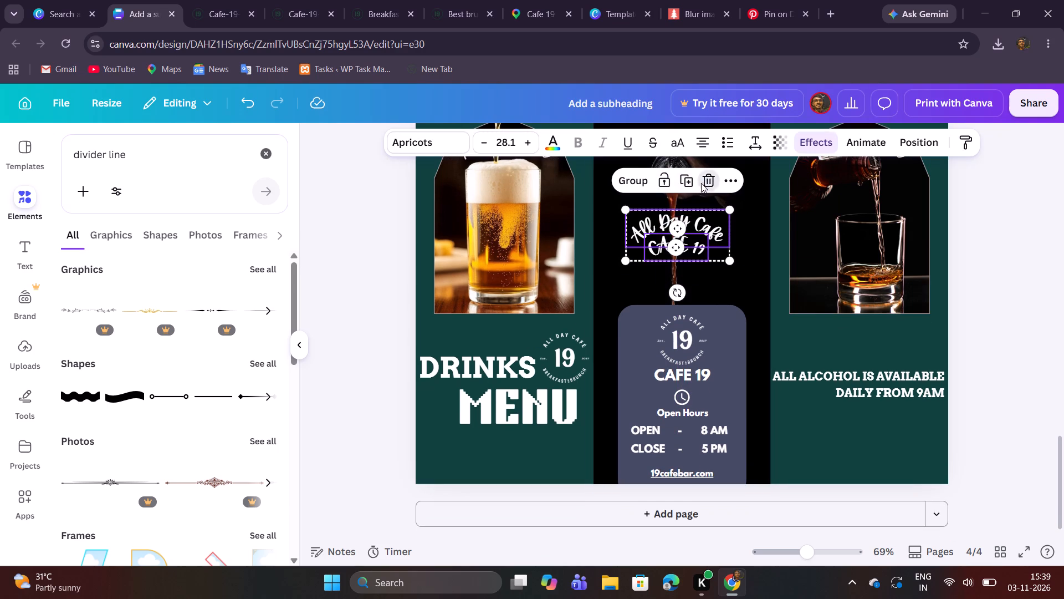
Review the page 4 drinks cover against the food menu cover and inner menu layouts on pages 1 to 3.
scroll(811, 226, "down", 1)
scroll(814, 228, "up", 1)
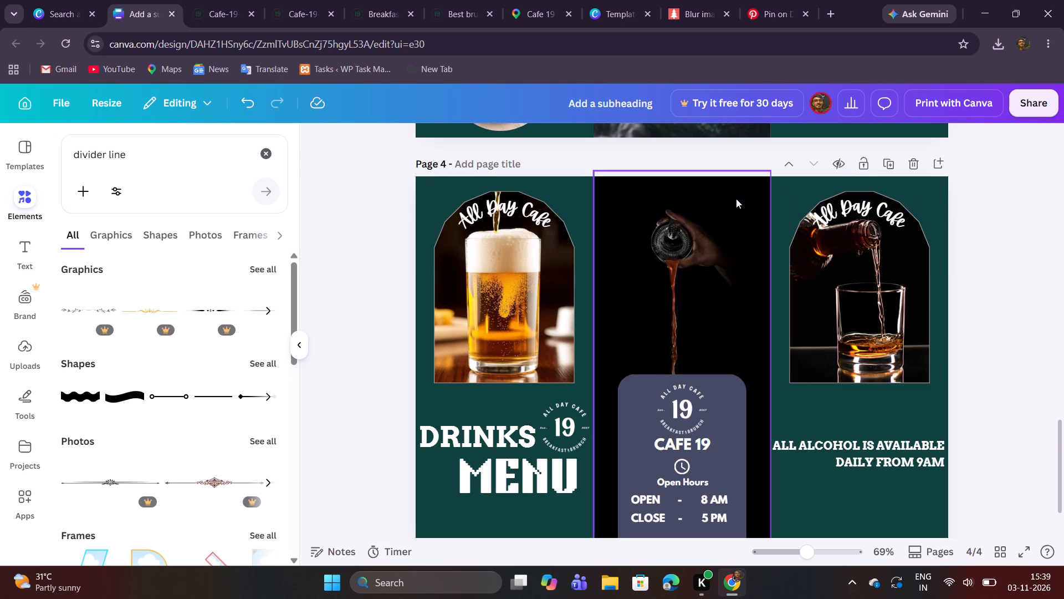
scroll(736, 196, "down", 4)
scroll(856, 238, "up", 1)
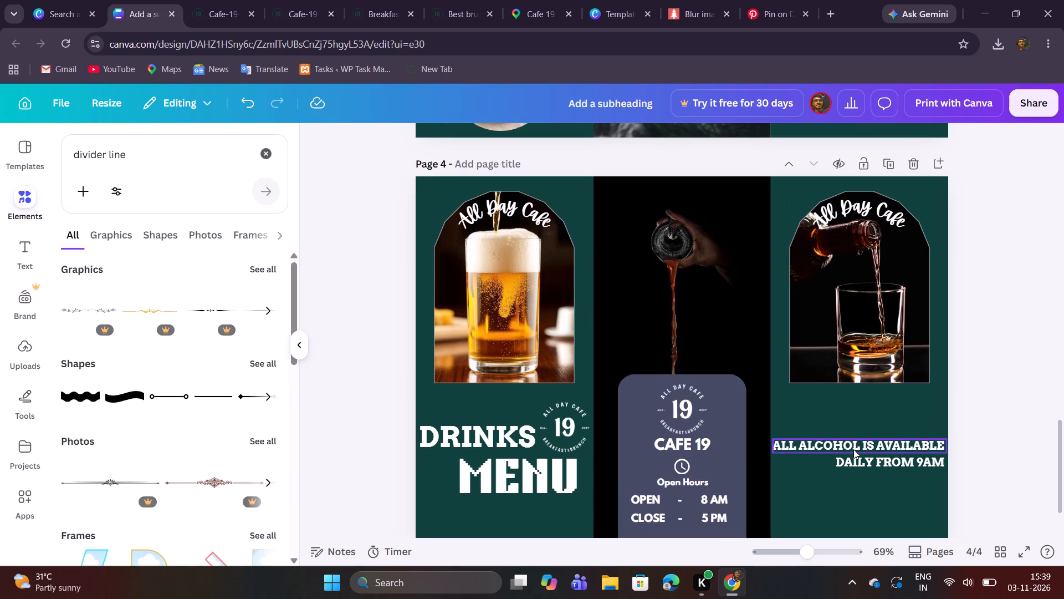
scroll(857, 448, "down", 6)
scroll(857, 448, "up", 5)
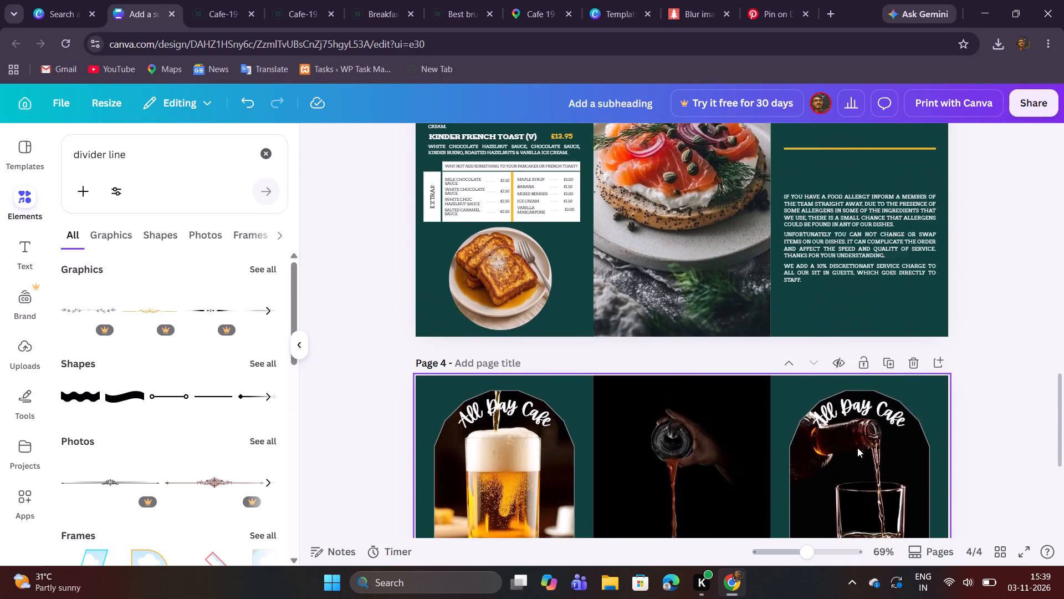
scroll(857, 448, "up", 6)
scroll(857, 447, "down", 3)
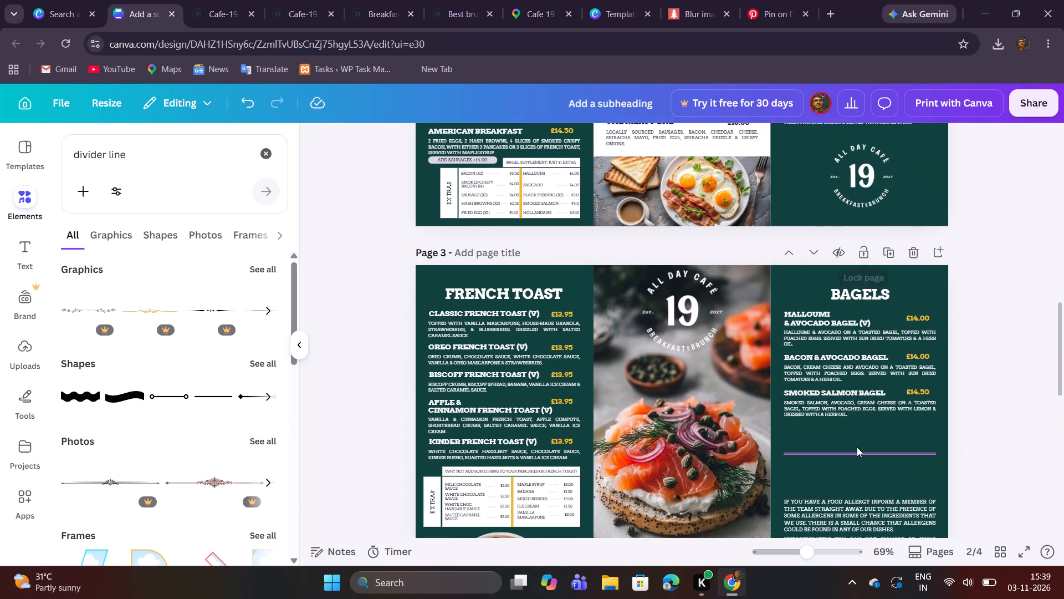
scroll(857, 445, "up", 1)
scroll(857, 445, "down", 2)
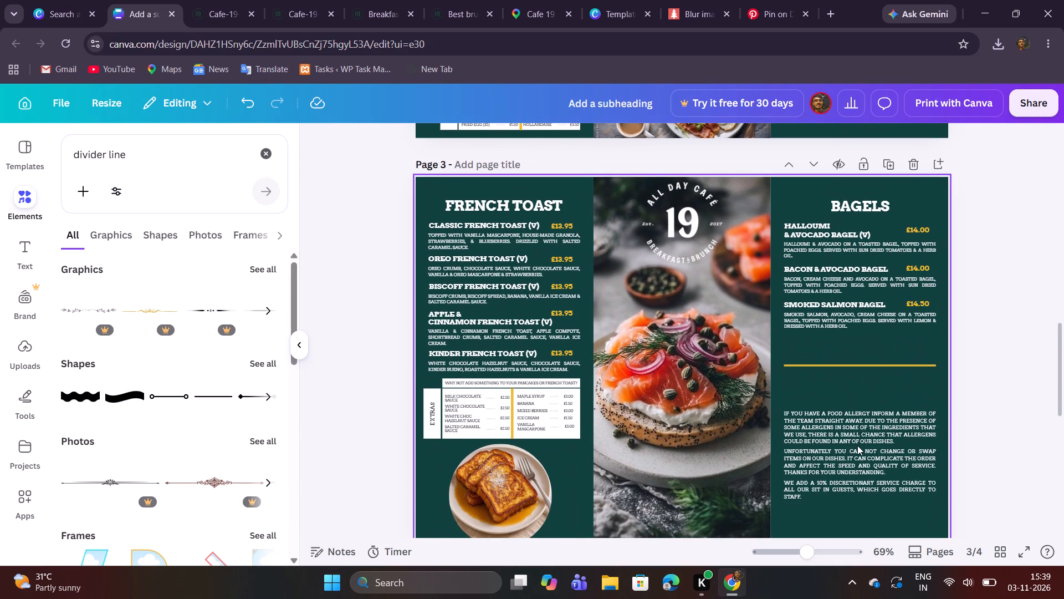
scroll(857, 445, "up", 3)
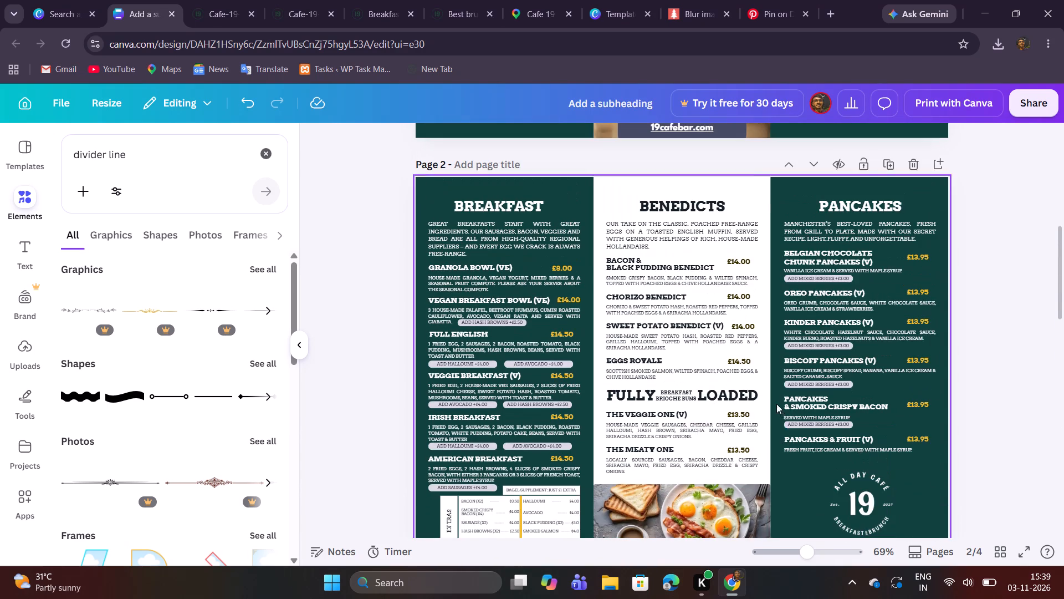
scroll(770, 351, "down", 6)
scroll(776, 349, "up", 1)
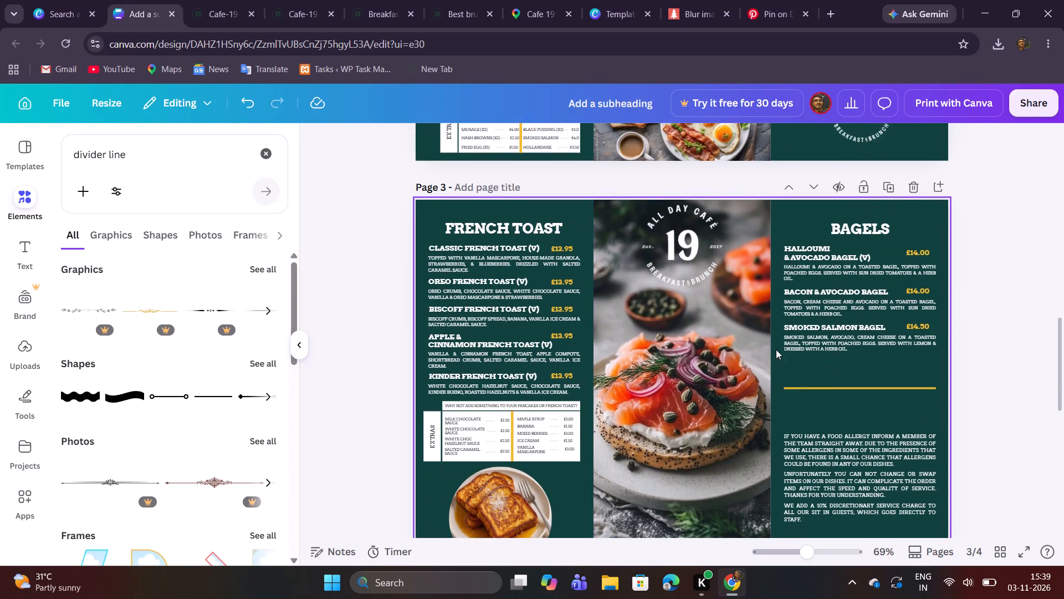
scroll(776, 349, "down", 7)
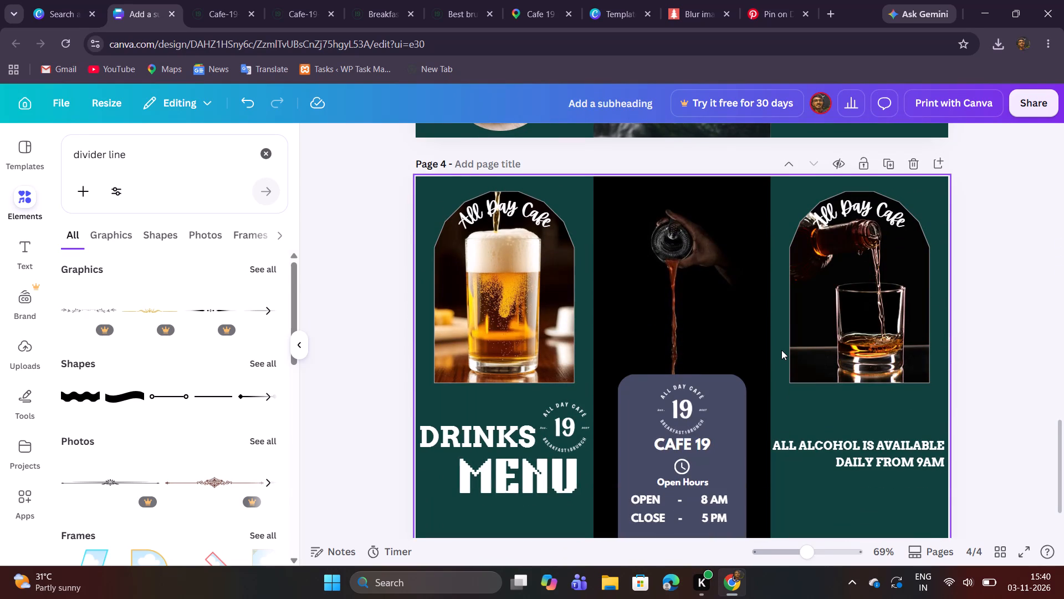
scroll(813, 331, "down", 4)
scroll(814, 333, "up", 2)
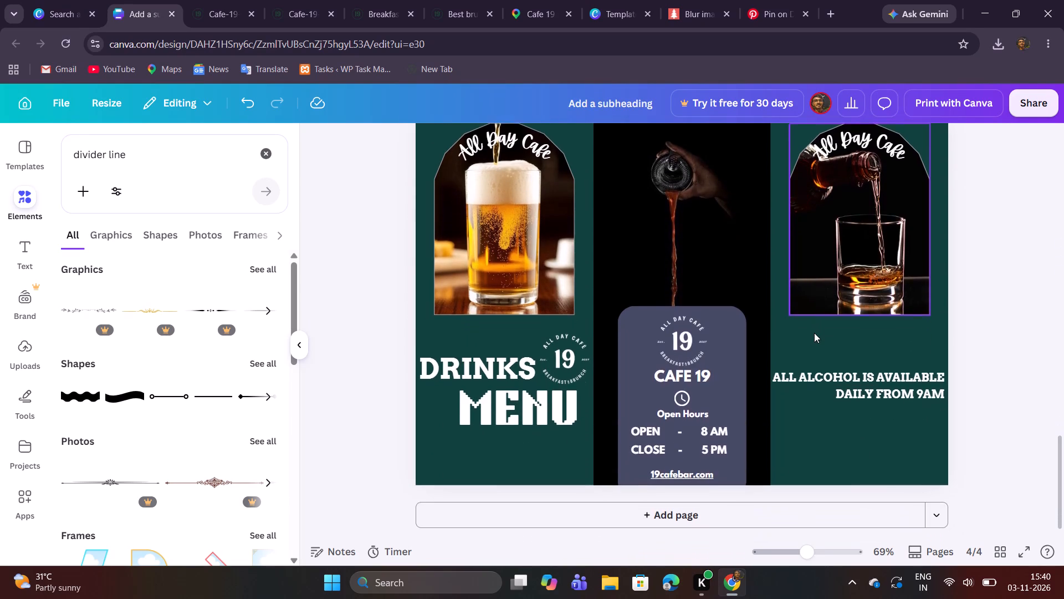
scroll(814, 333, "up", 1)
scroll(814, 333, "down", 1)
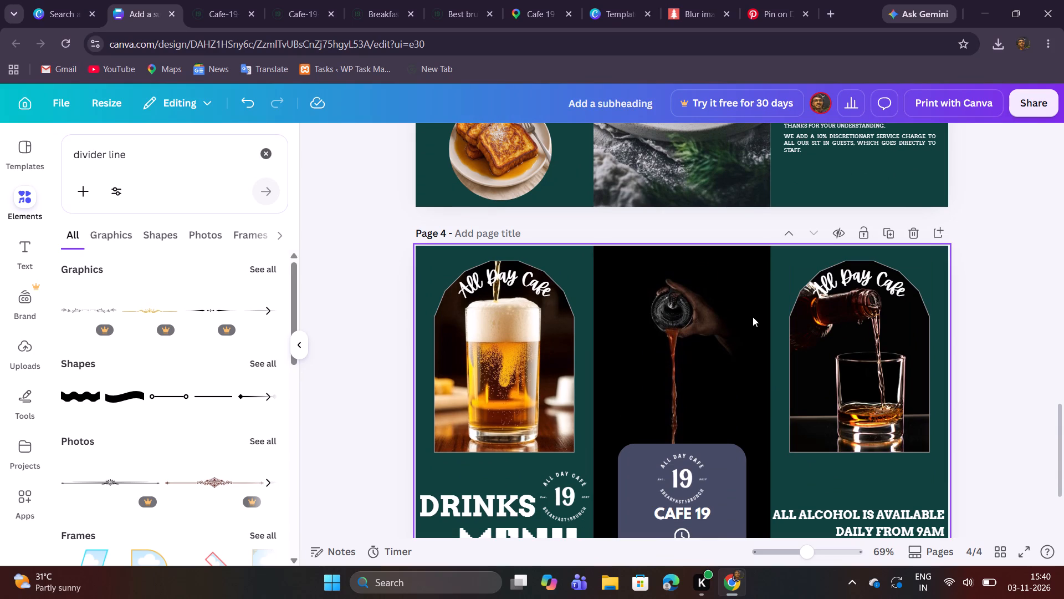
scroll(753, 317, "up", 5)
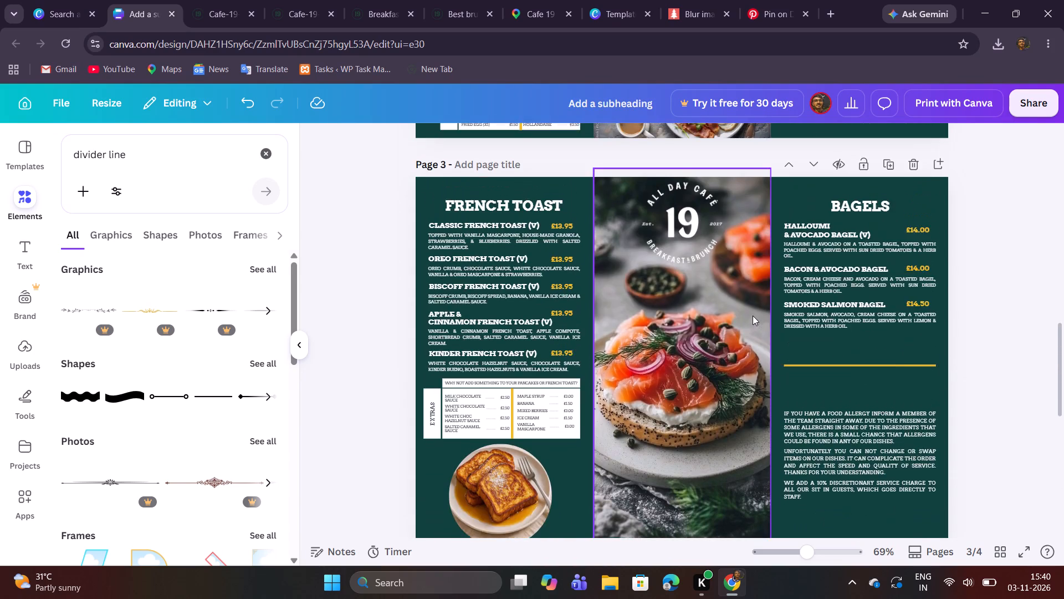
scroll(753, 316, "up", 7)
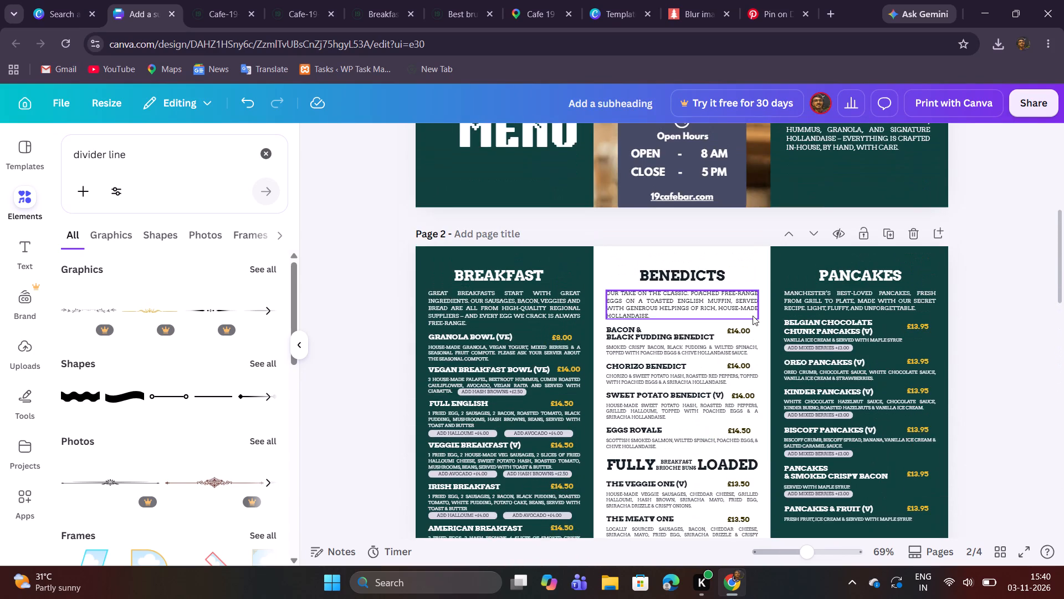
scroll(753, 316, "up", 2)
scroll(753, 316, "down", 2)
scroll(712, 398, "down", 8)
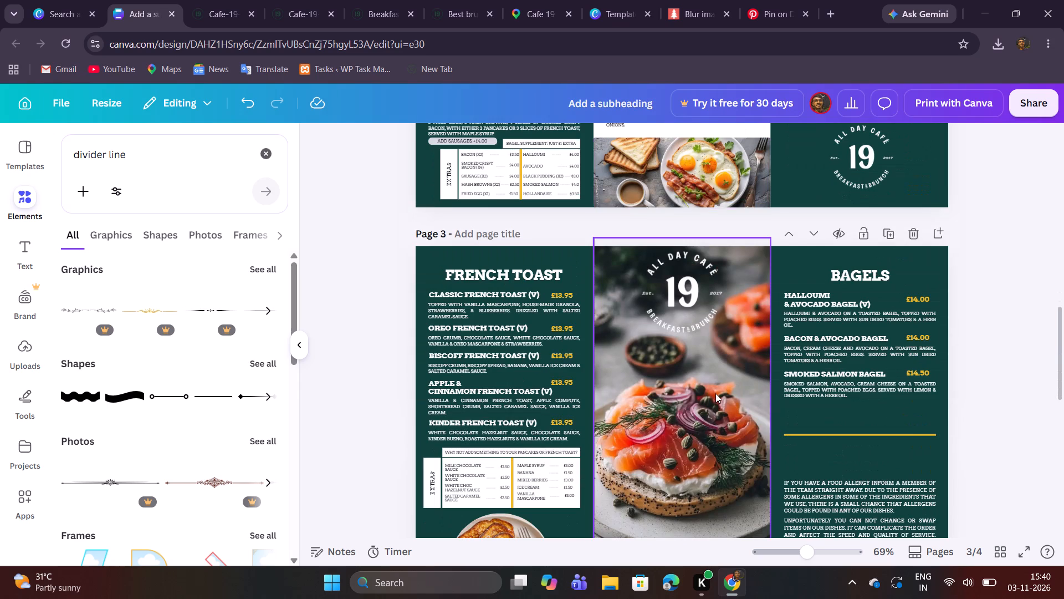
scroll(715, 393, "down", 6)
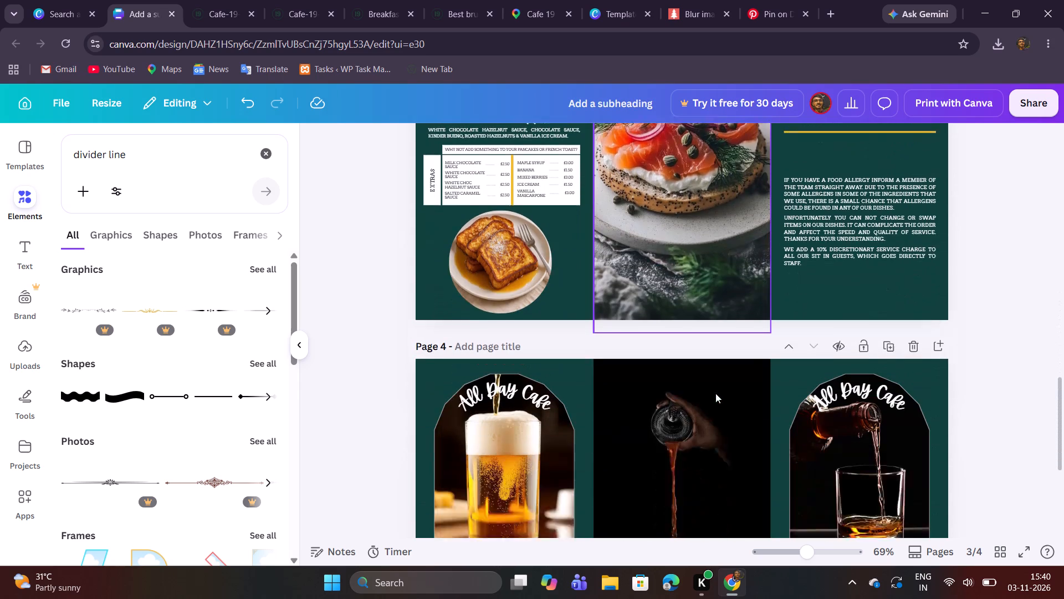
scroll(715, 393, "down", 3)
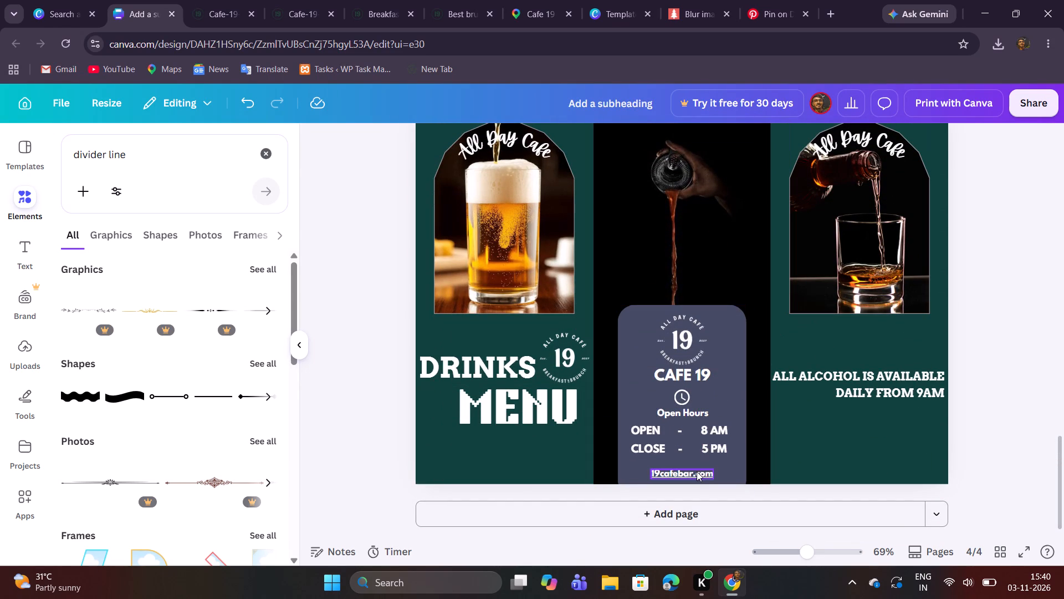
scroll(822, 425, "up", 8)
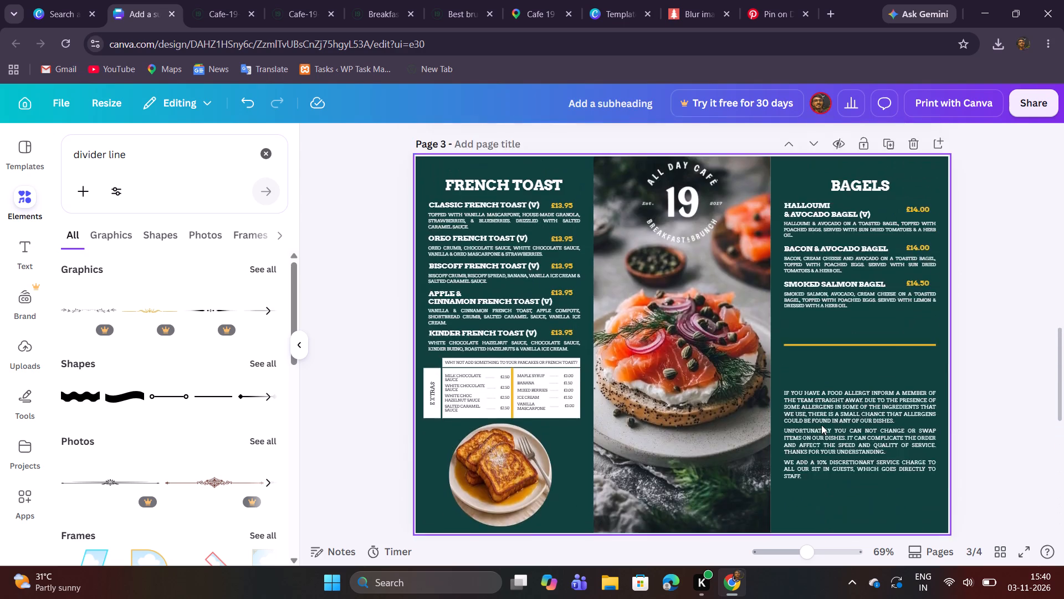
scroll(821, 425, "up", 11)
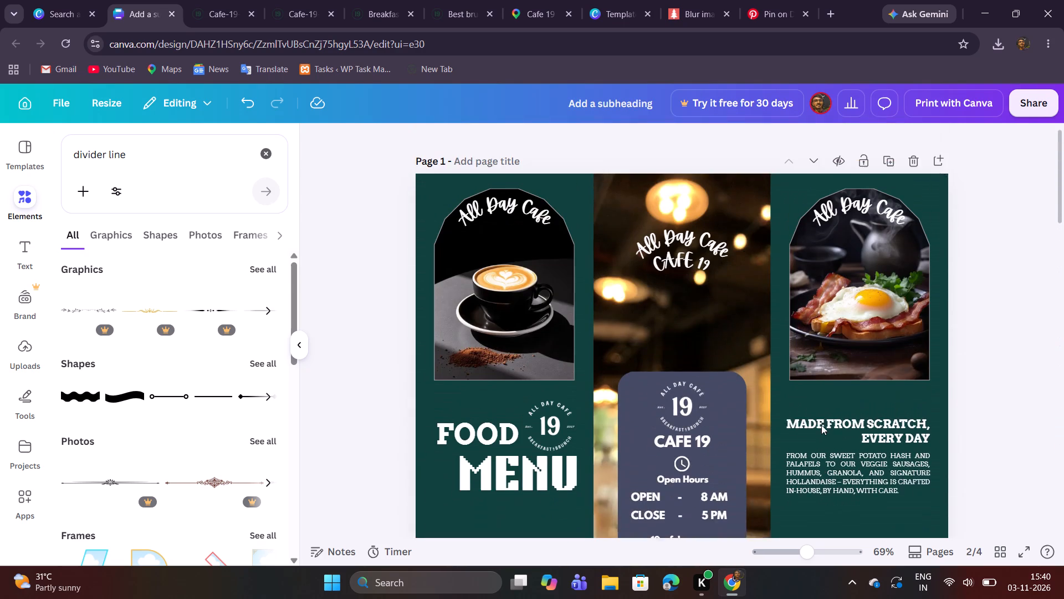
scroll(821, 425, "up", 3)
scroll(821, 425, "down", 8)
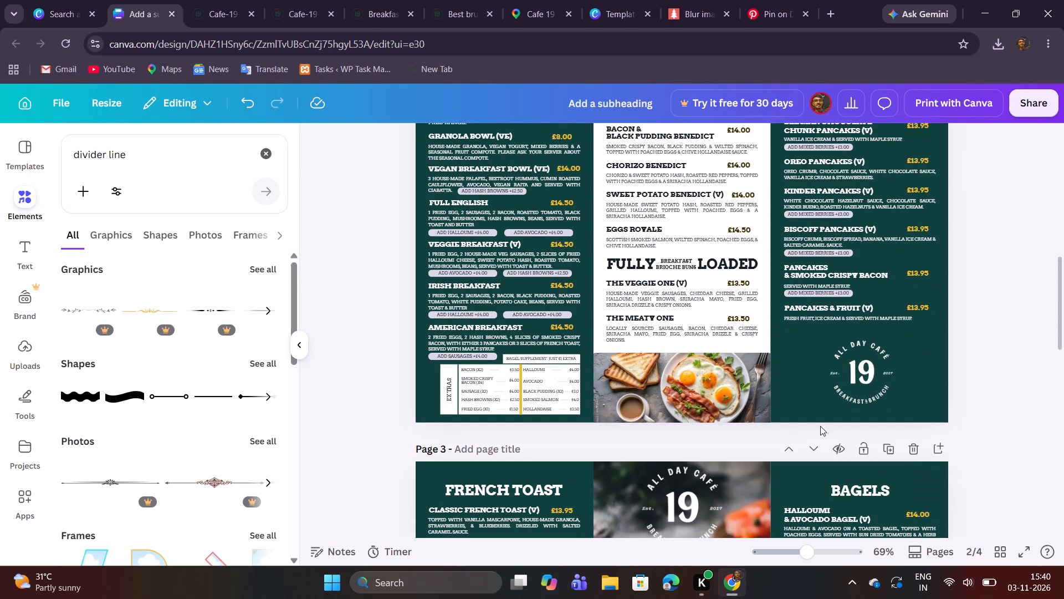
scroll(820, 426, "down", 1)
scroll(820, 426, "up", 1)
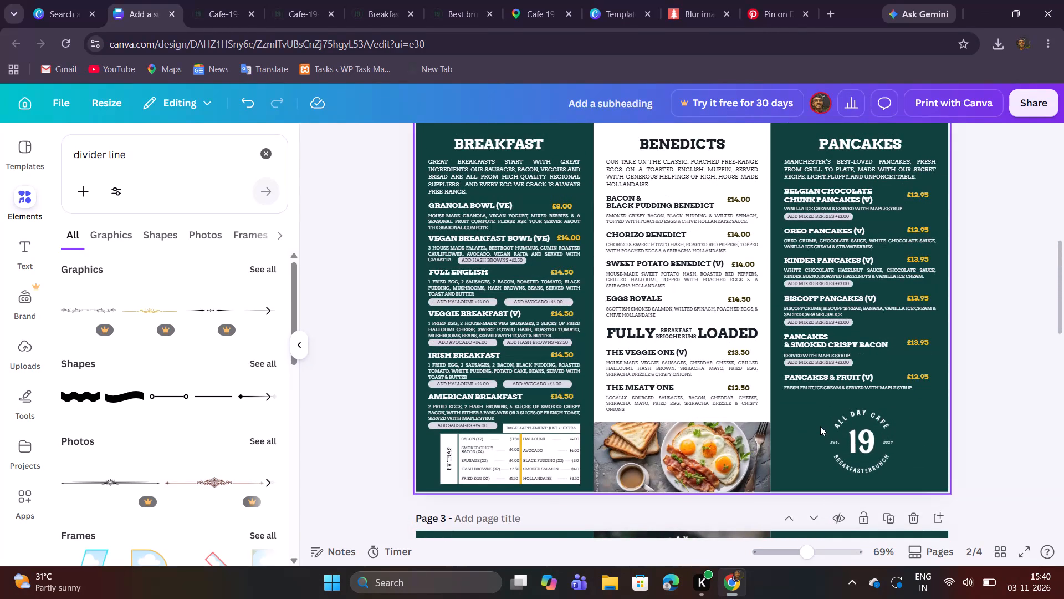
Switch to the Cafe-19 Drinks Menu PDF and look through its drink sections, items and prices.
left_click(216, 0)
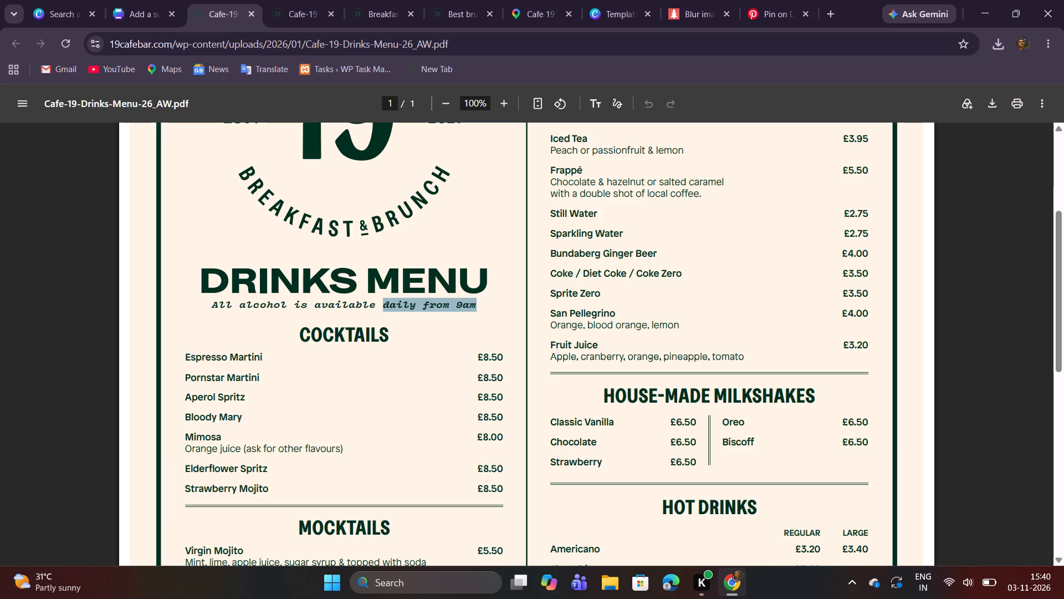
left_click(324, 218)
scroll(326, 216, "down", 3)
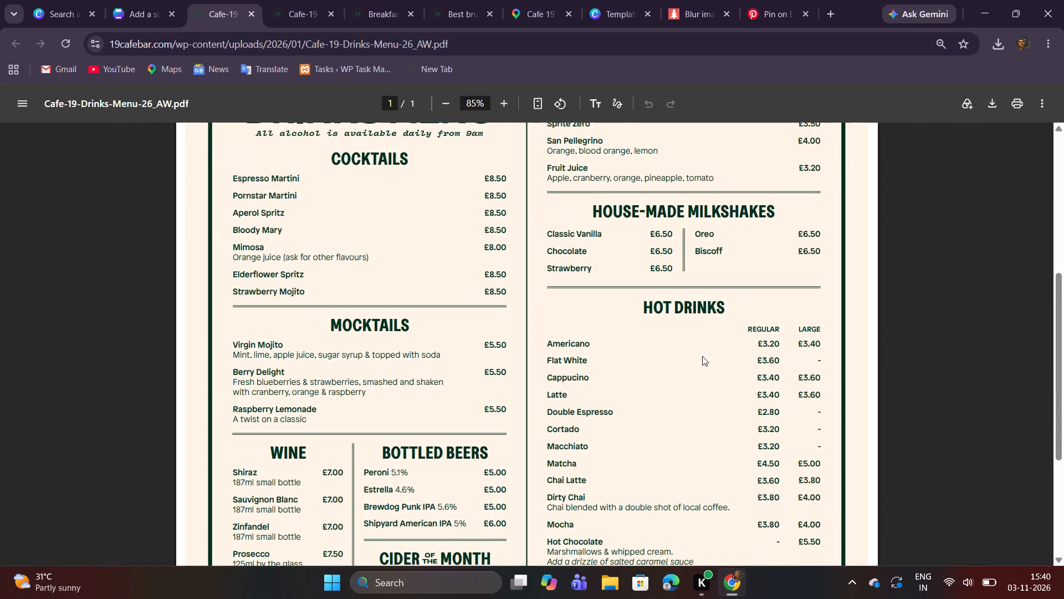
scroll(700, 342, "down", 2)
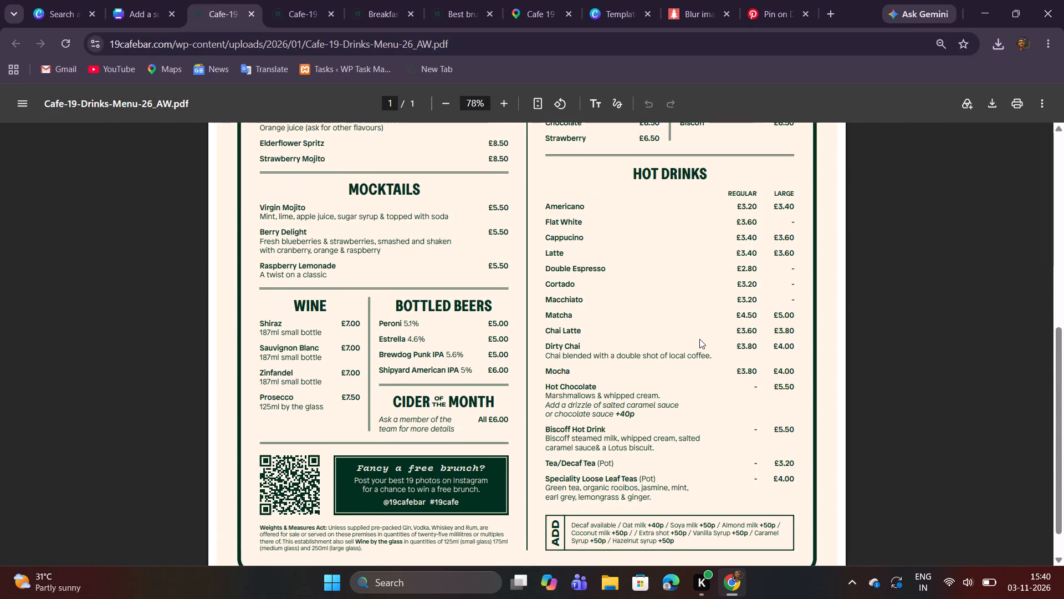
scroll(698, 338, "down", 2)
scroll(696, 338, "up", 2)
scroll(696, 336, "down", 3)
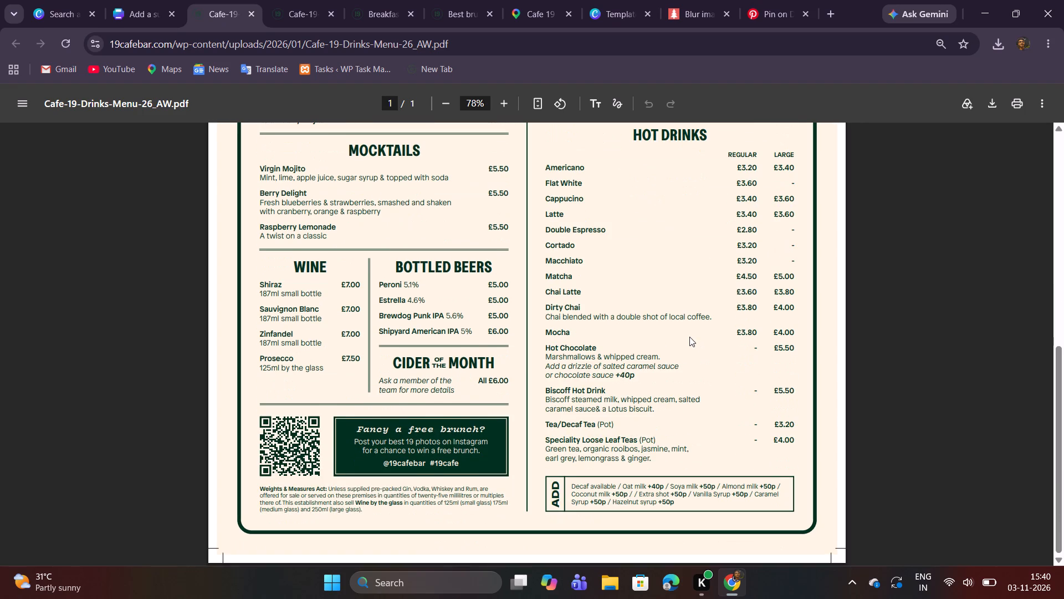
scroll(689, 337, "up", 3)
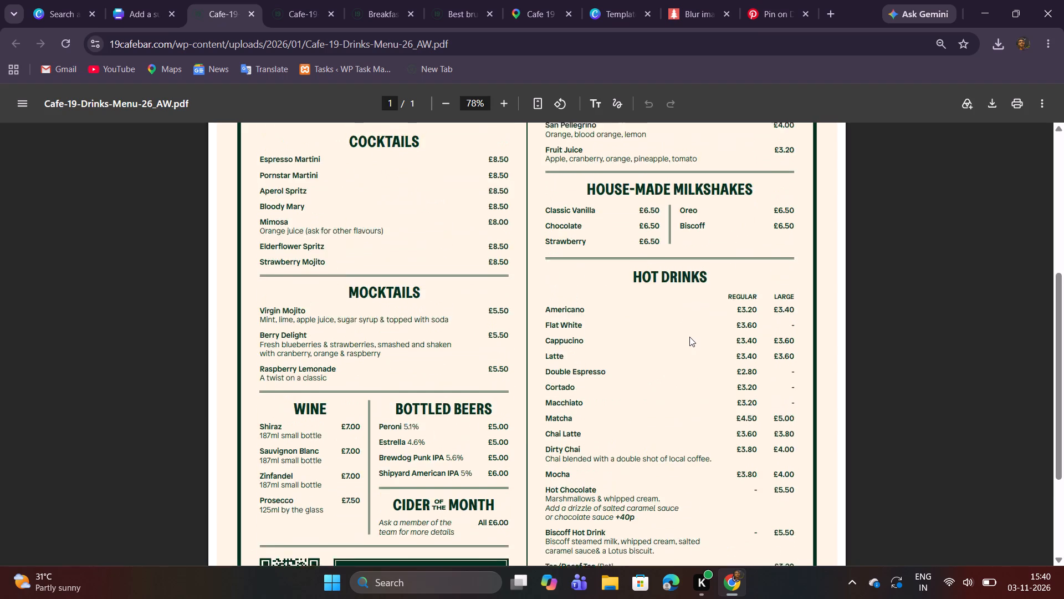
scroll(689, 337, "up", 5)
scroll(693, 334, "down", 2)
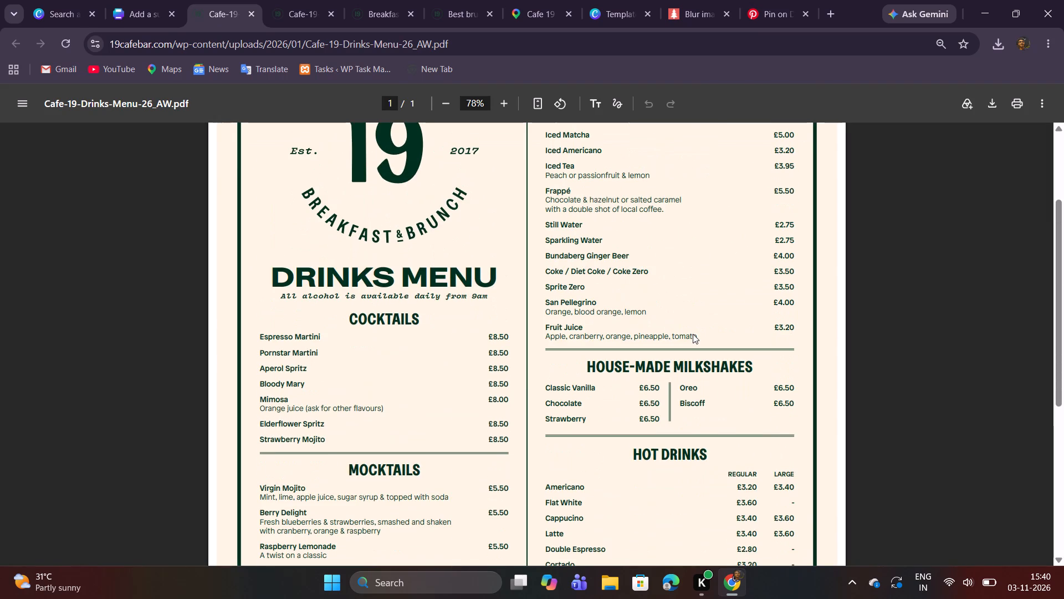
scroll(437, 367, "up", 3)
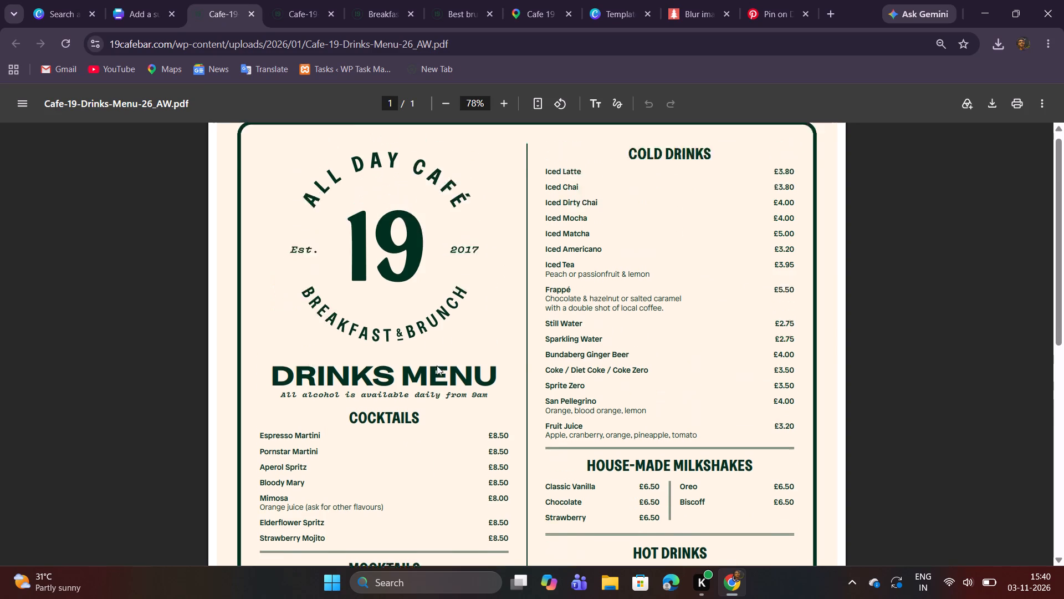
Copy the COCKTAILS section heading from the drinks menu PDF.
scroll(437, 363, "down", 2)
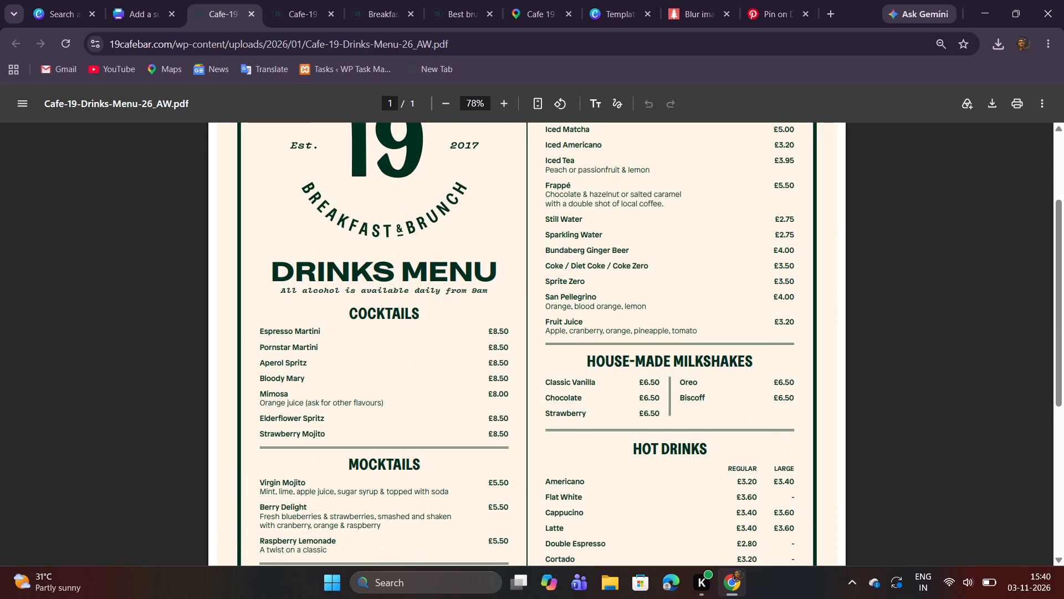
left_click_drag(350, 316, 428, 315)
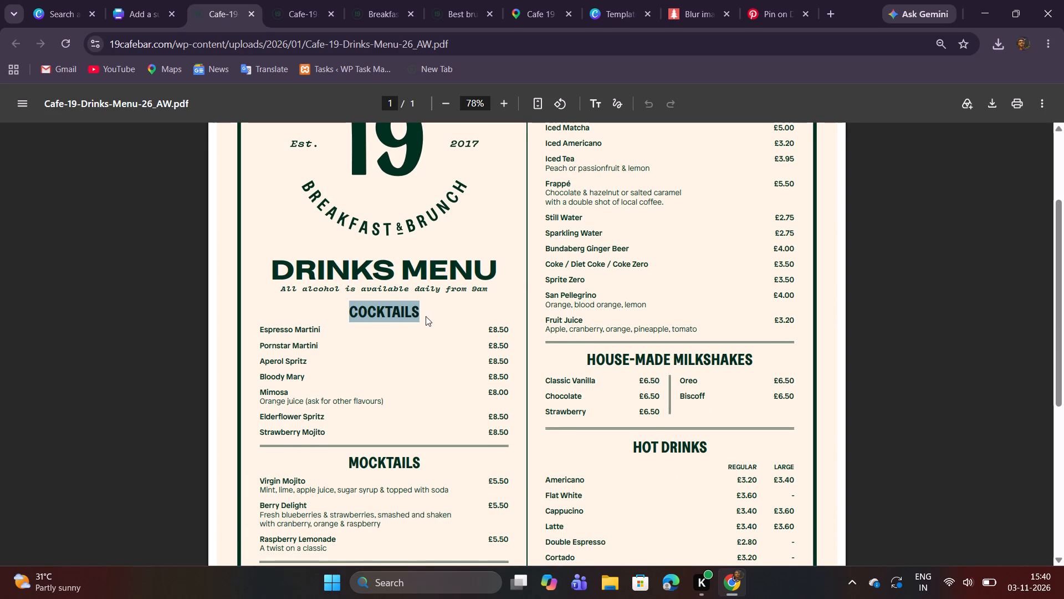
left_click_drag(411, 207, 464, 243)
left_click_drag(421, 192, 429, 215)
left_click_drag(353, 312, 368, 312)
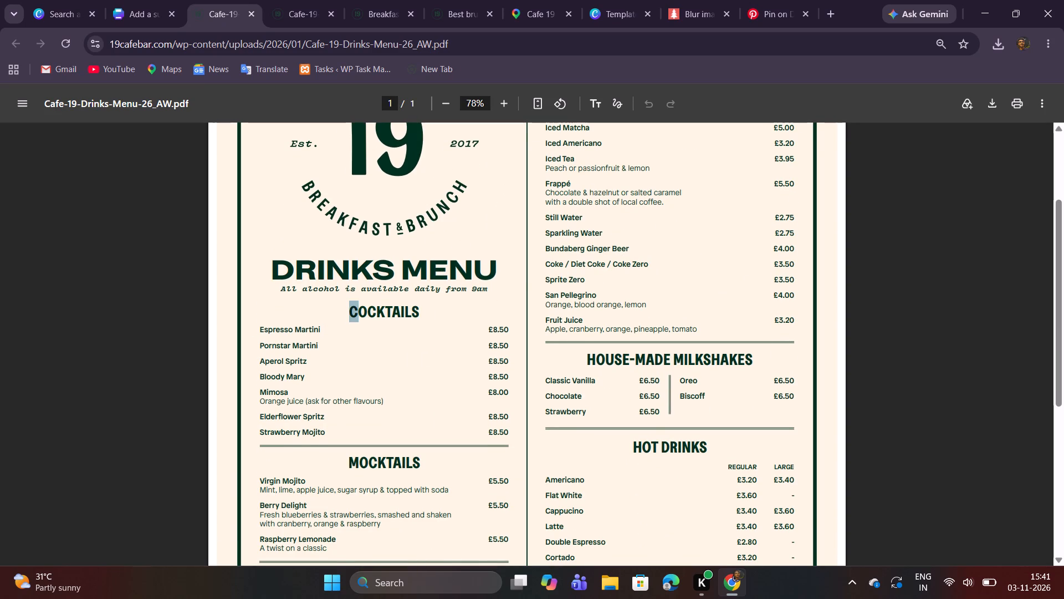
left_click_drag(368, 312, 419, 310)
key("ctrl+c")
key("ctrl+c")
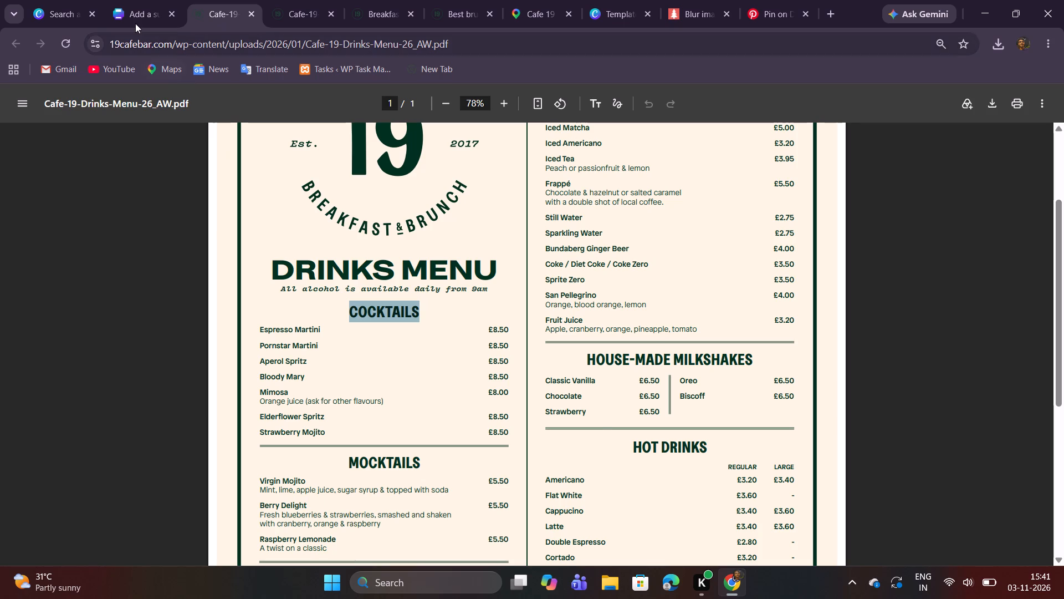
Compare the brochure's pages 3 and 4 with the drink sections in the PDF, from Cocktails down to Hot Drinks.
left_click(135, 22)
scroll(505, 229, "down", 4)
scroll(505, 229, "up", 1)
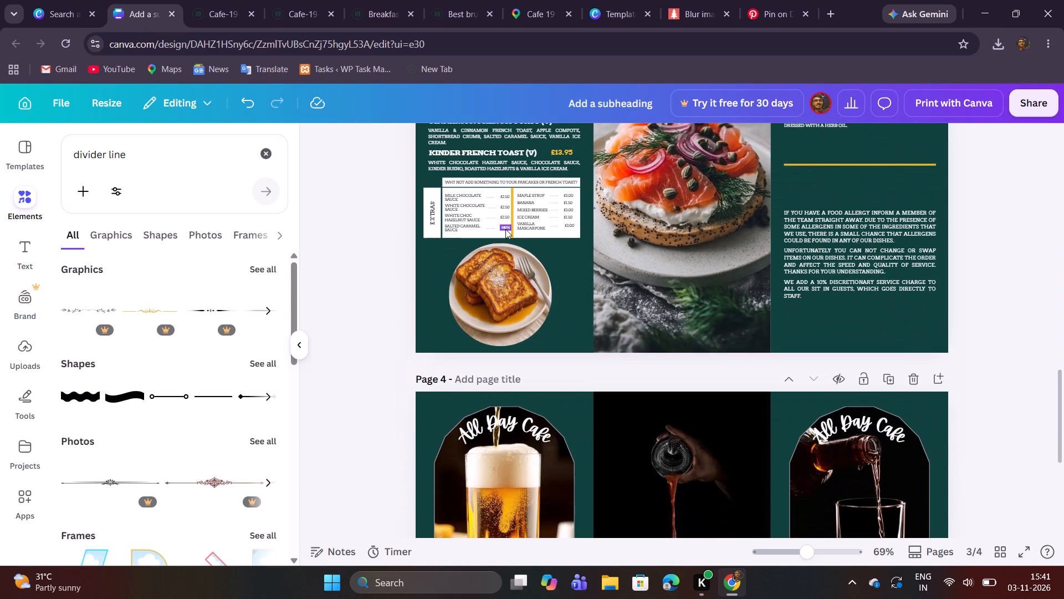
scroll(505, 229, "up", 1)
left_click(196, 0)
scroll(450, 220, "down", 2)
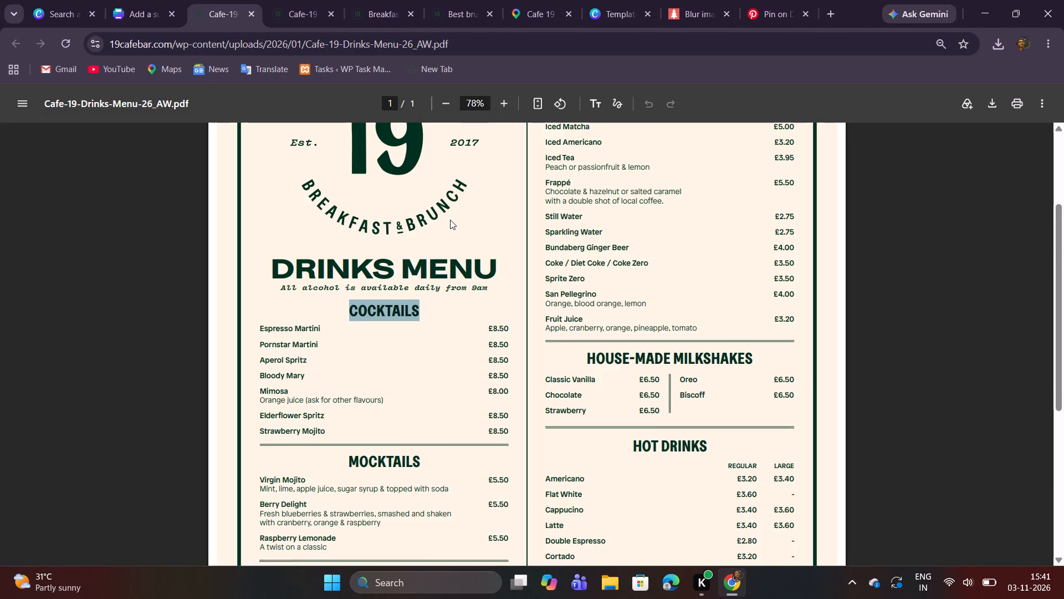
scroll(452, 219, "down", 3)
scroll(452, 219, "up", 3)
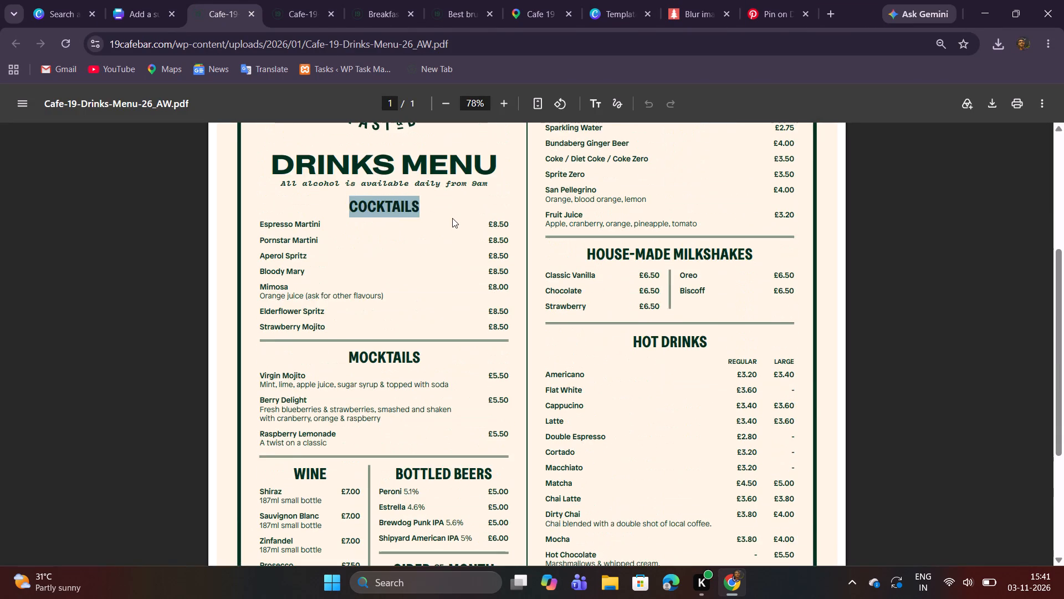
scroll(452, 218, "up", 6)
scroll(452, 218, "down", 6)
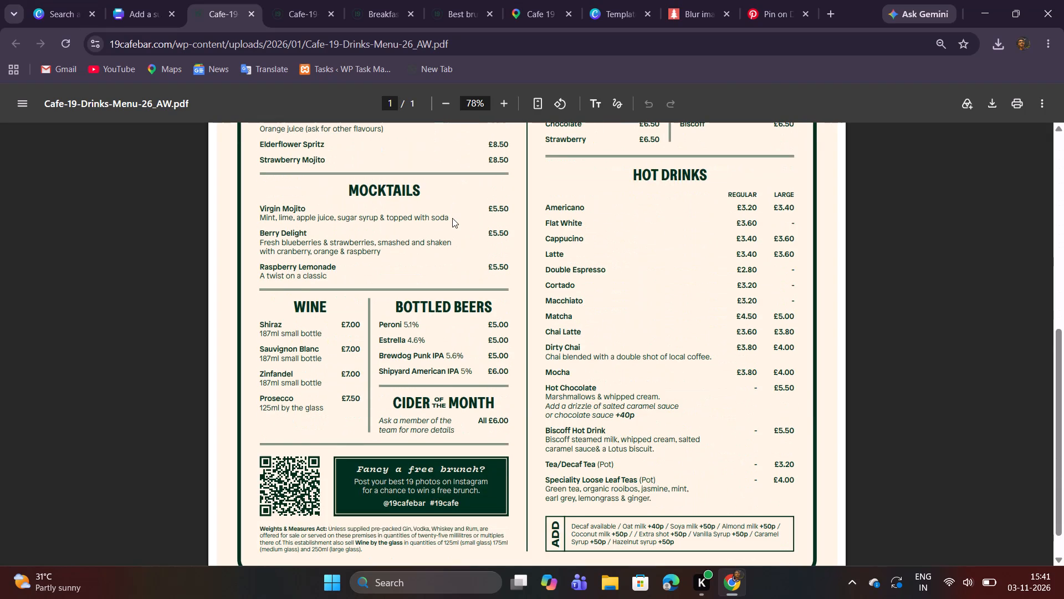
scroll(452, 218, "up", 5)
Switch to the brochure, duplicate the page 2 menu layout and move the copy to the end as page 5.
left_click(157, 0)
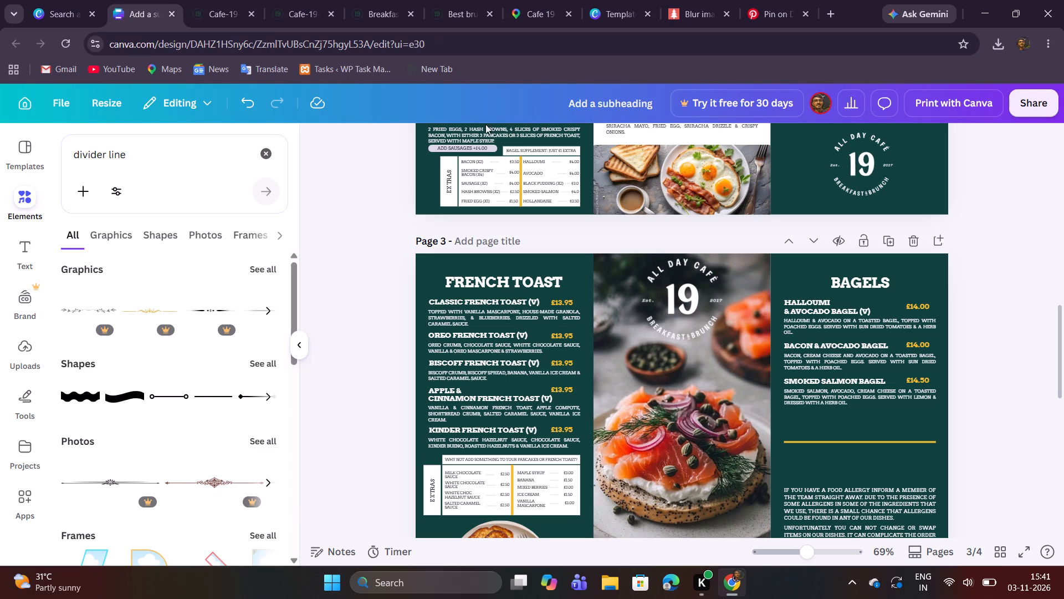
scroll(612, 258, "up", 6)
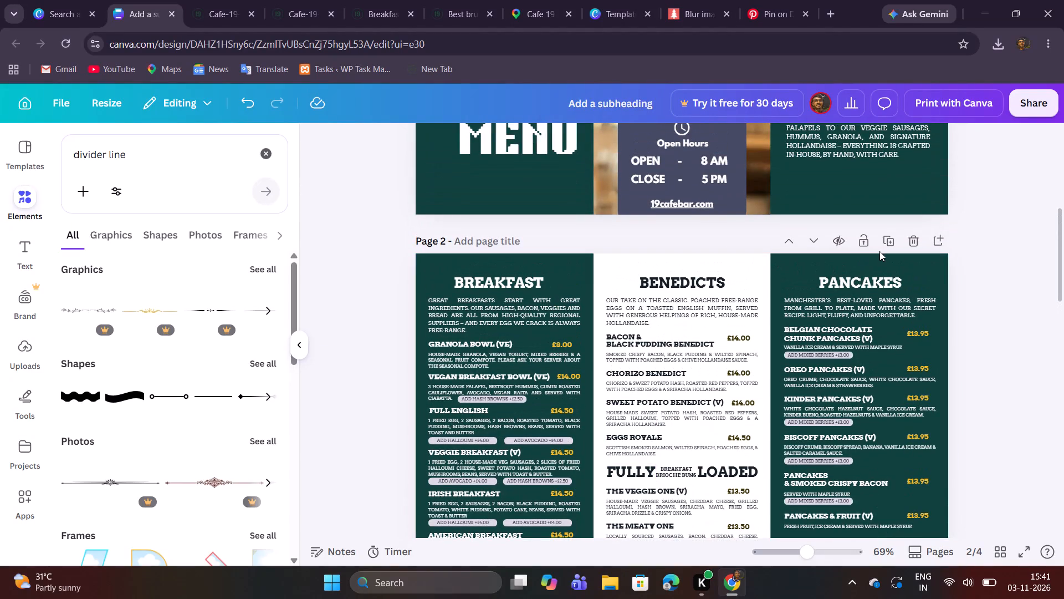
left_click(886, 242)
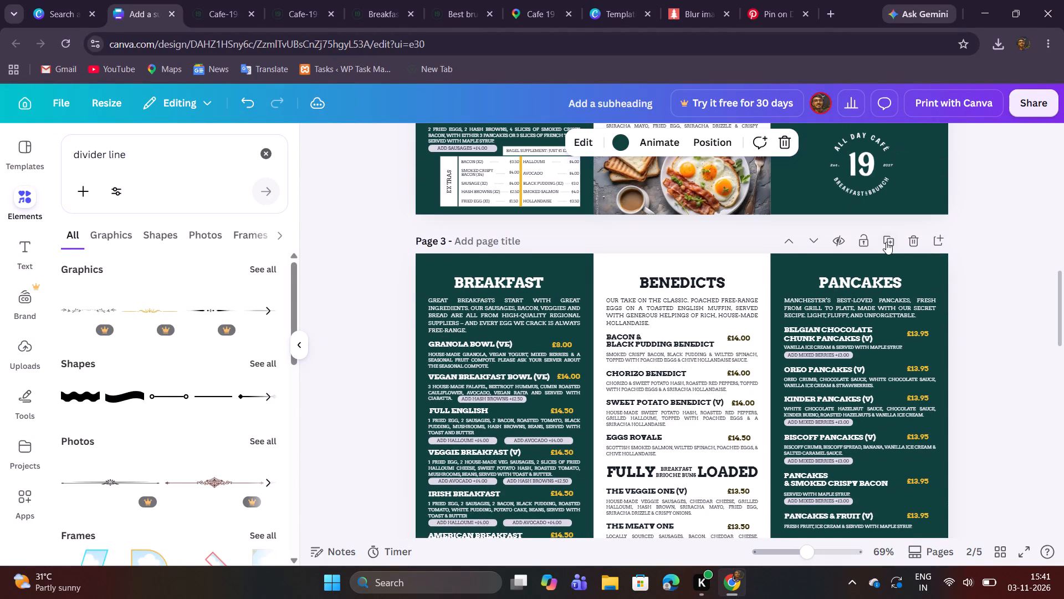
left_click(817, 243)
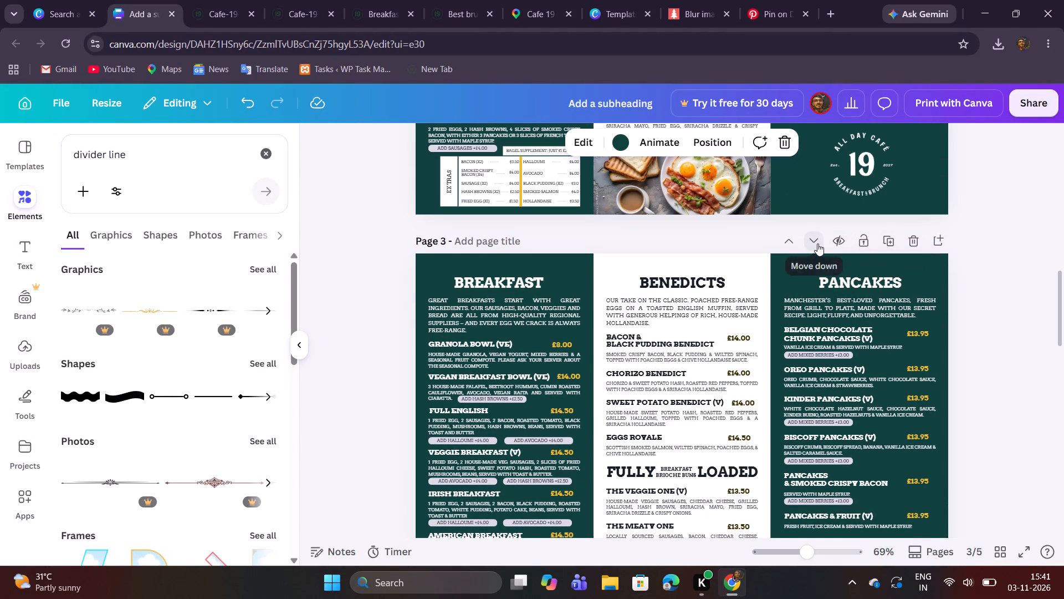
left_click(817, 243)
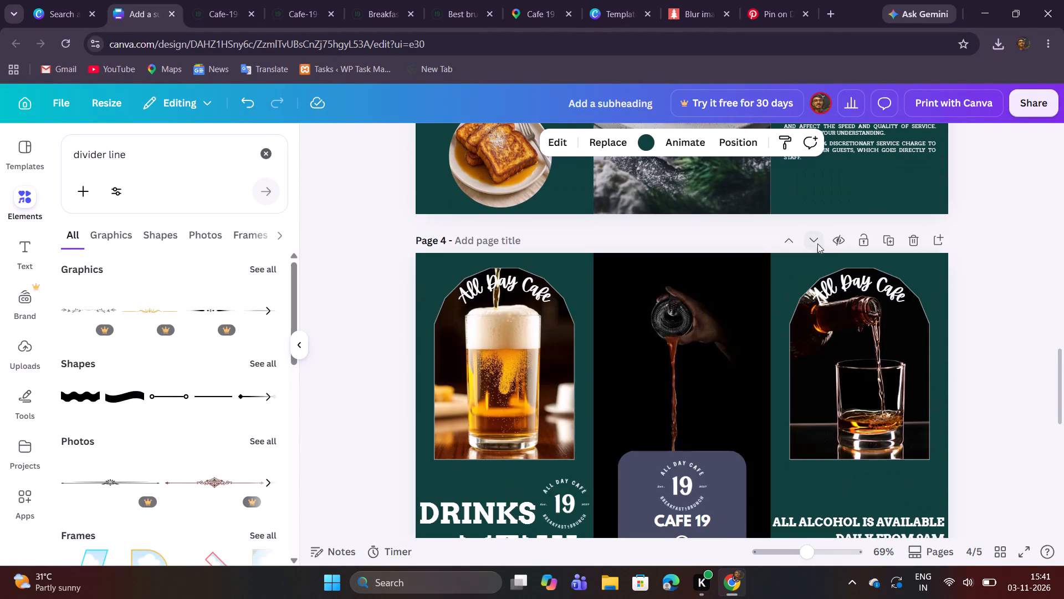
Replace the BREAKFAST heading on page 5 with the copied COCKTAILS heading.
double_click(502, 279)
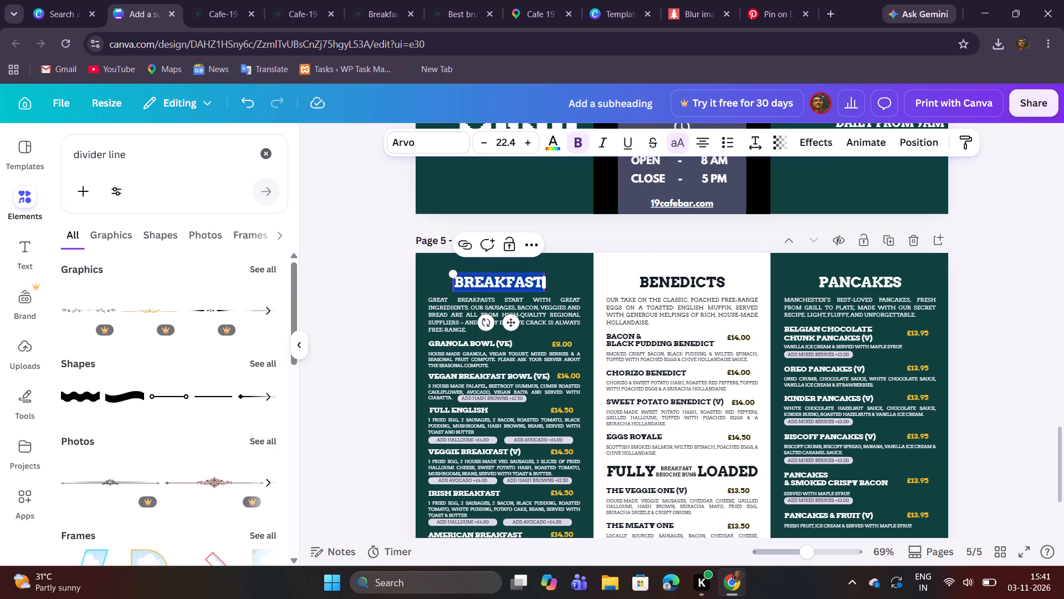
key("ctrl+v")
left_click(985, 262)
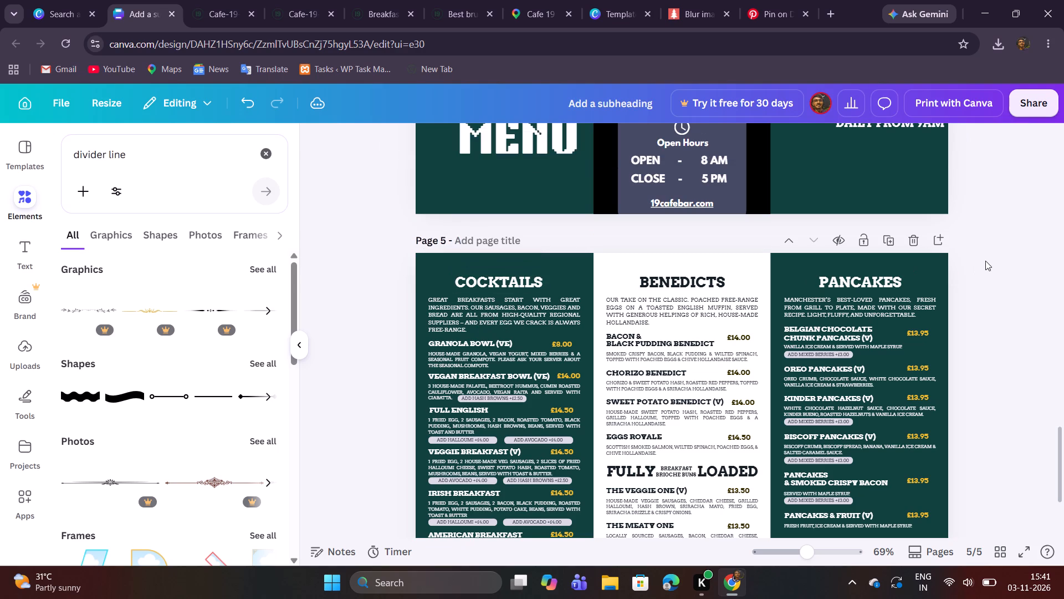
Switch to the drinks menu PDF and copy the Espresso Martini item name from the Cocktails section.
scroll(981, 256, "down", 3)
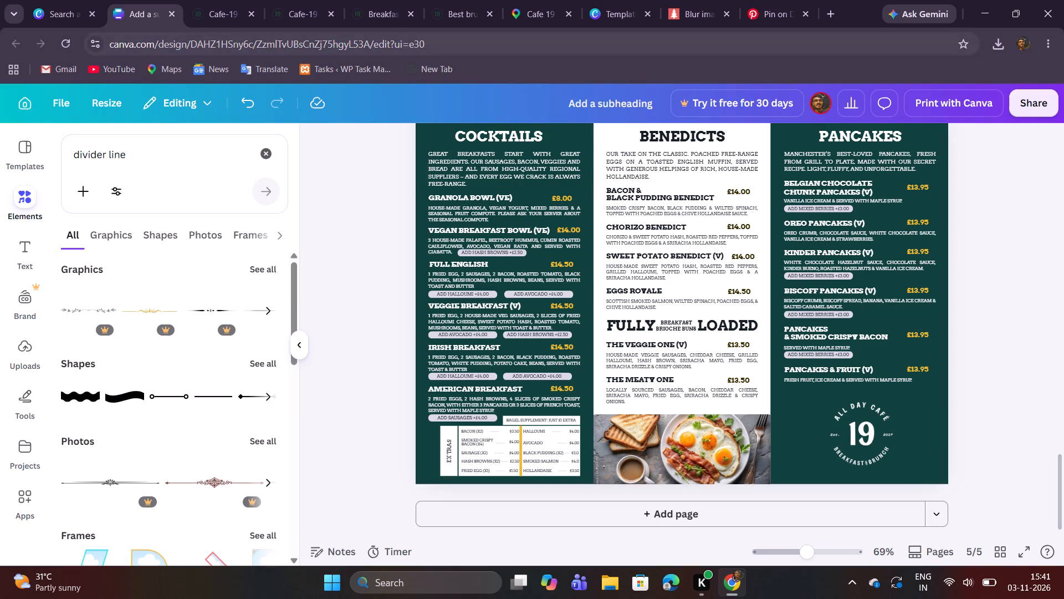
left_click(207, 15)
scroll(454, 282, "down", 2)
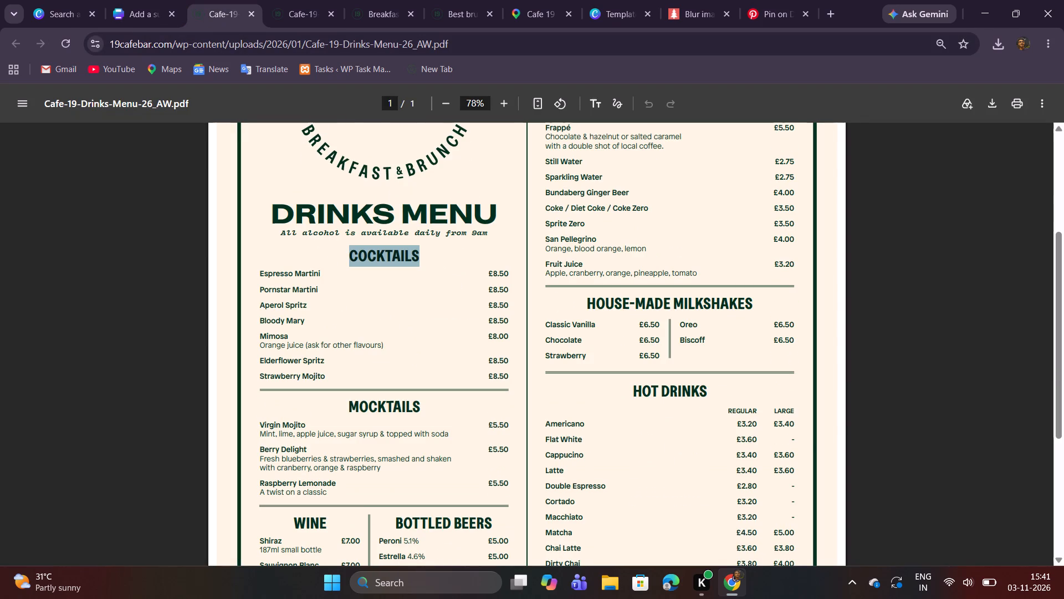
left_click_drag(260, 262, 322, 262)
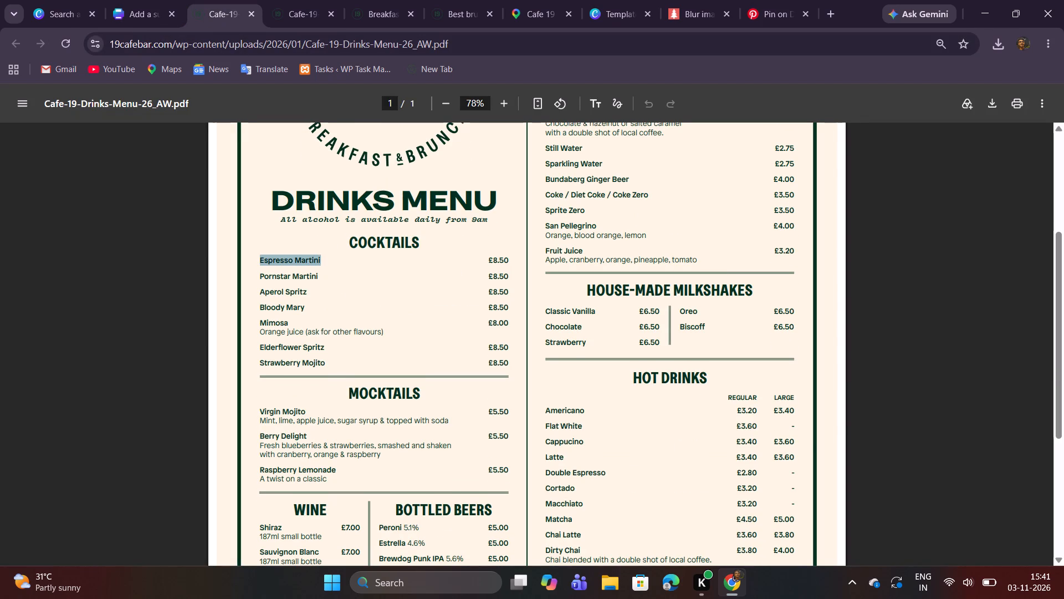
left_click_drag(322, 262, 322, 262)
key("ctrl+c")
Return to the brochure and delete the introductory breakfast paragraph beneath the COCKTAILS heading on page 5.
left_click(127, 16)
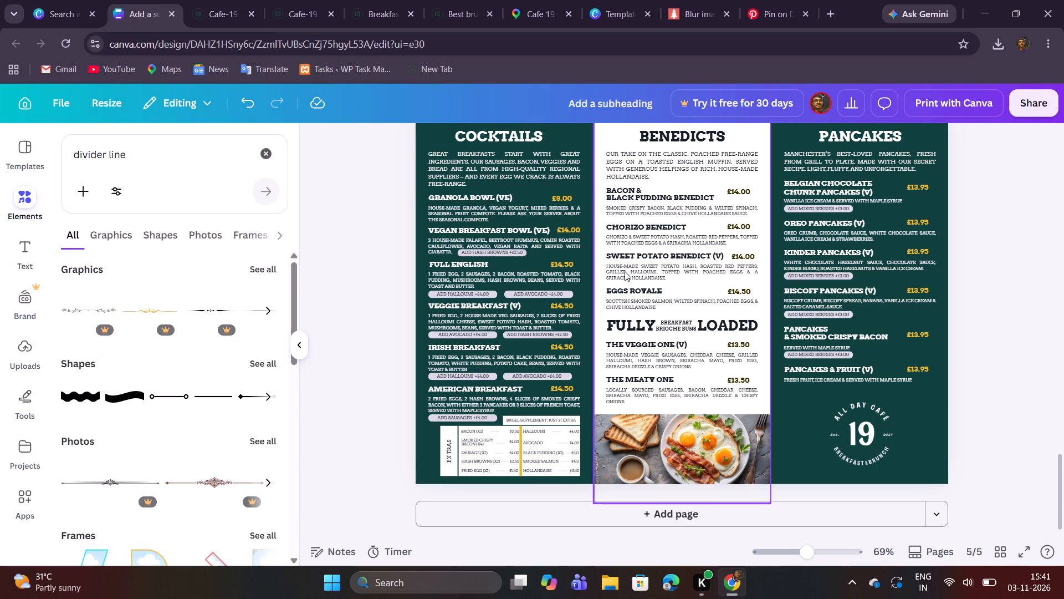
scroll(625, 271, "up", 1)
scroll(625, 271, "down", 1)
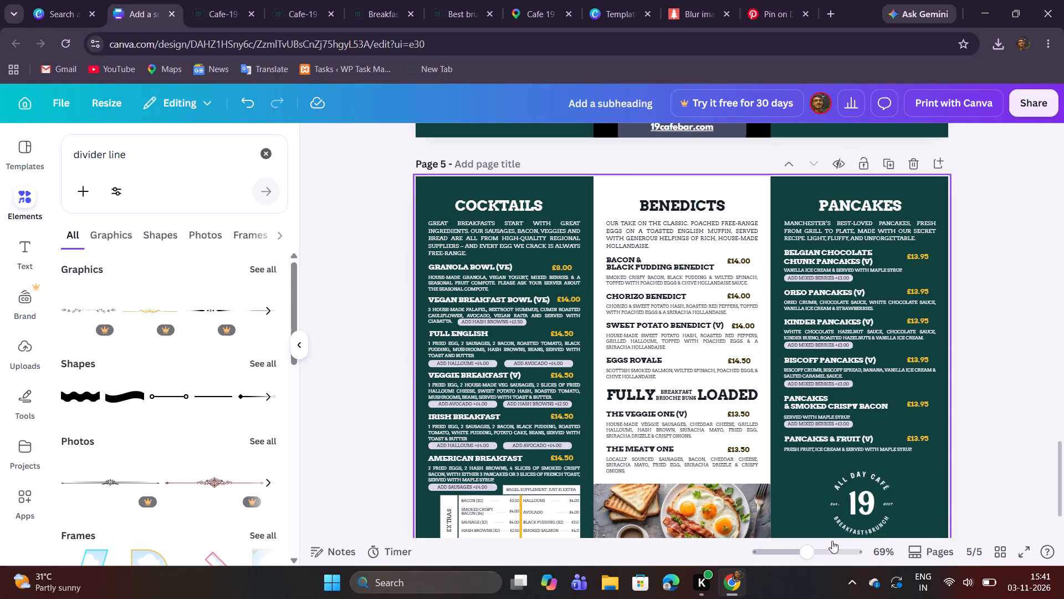
left_click(828, 554)
left_click(303, 351)
scroll(428, 348, "up", 2)
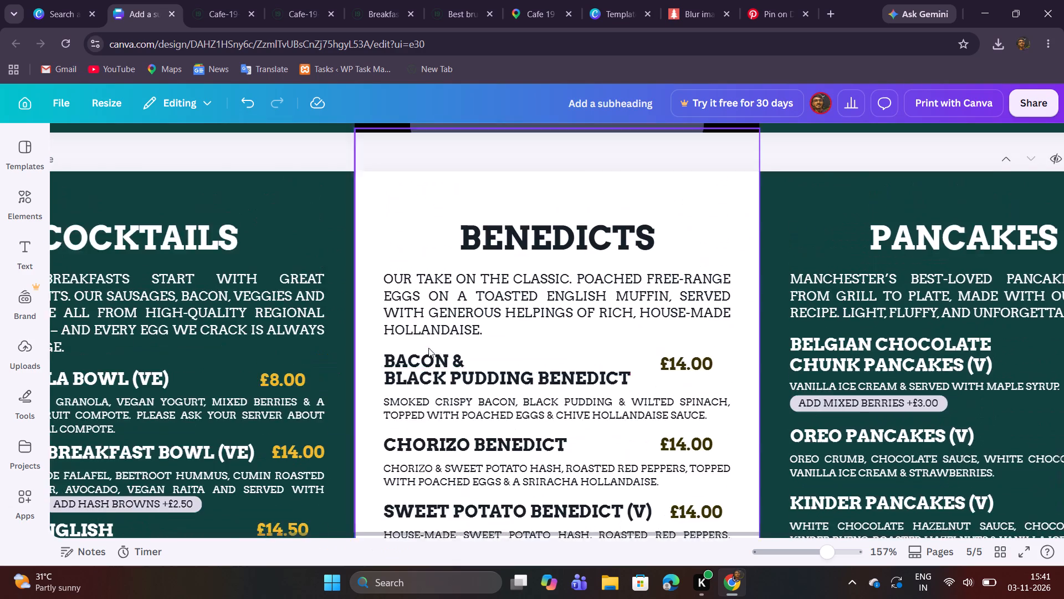
scroll(801, 555, "right", 9)
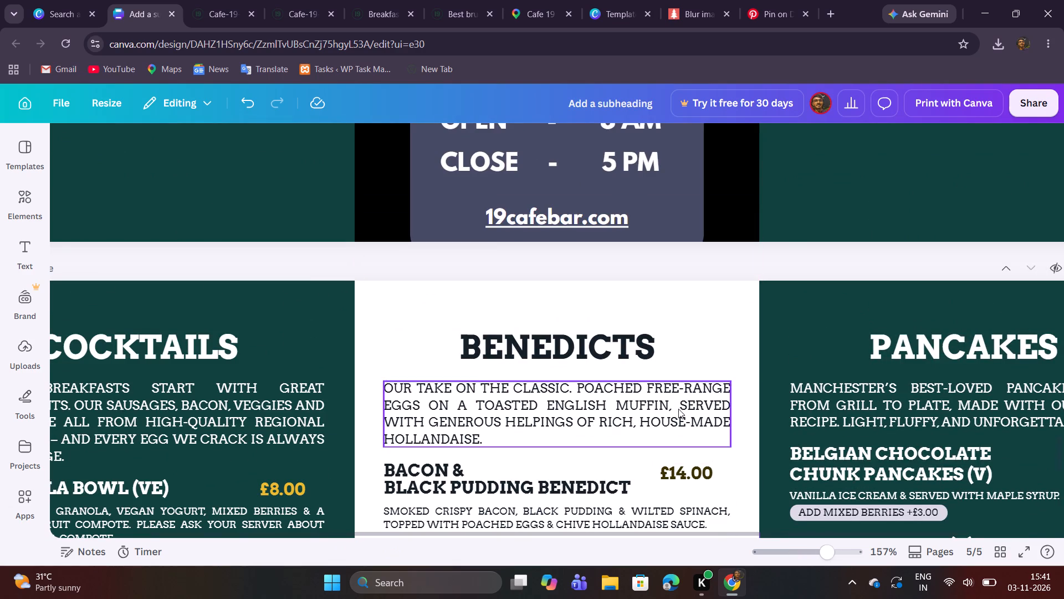
scroll(678, 397, "right", 10)
scroll(676, 388, "down", 3)
scroll(654, 385, "up", 1)
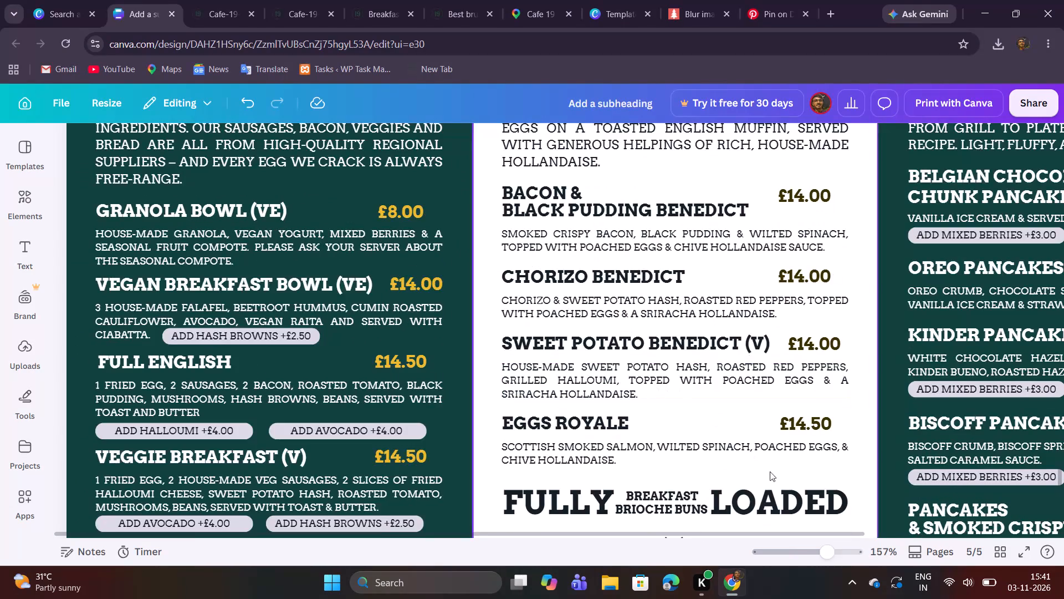
left_click(820, 549)
scroll(624, 380, "down", 1)
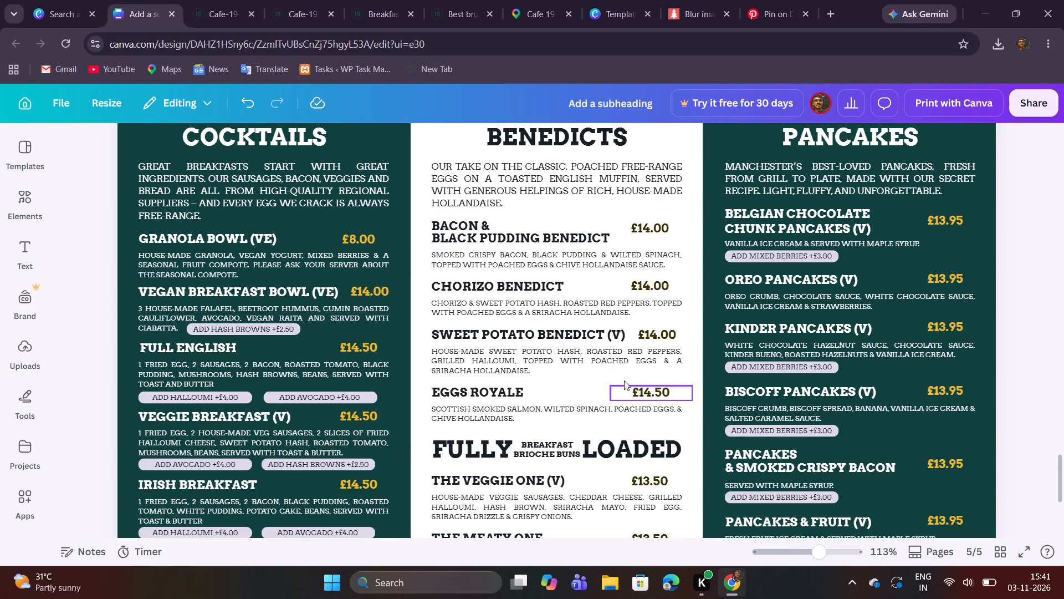
scroll(623, 379, "up", 2)
left_click(305, 243)
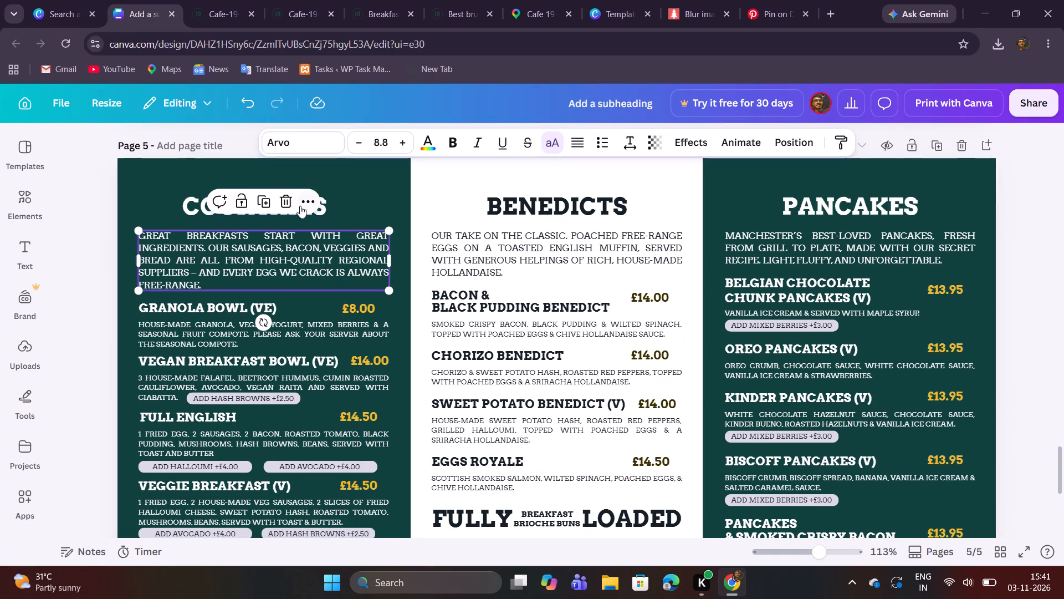
left_click(287, 206)
Move the Granola Bowl name, price and description together up to sit directly beneath the COCKTAILS heading.
left_click_drag(211, 283, 320, 343)
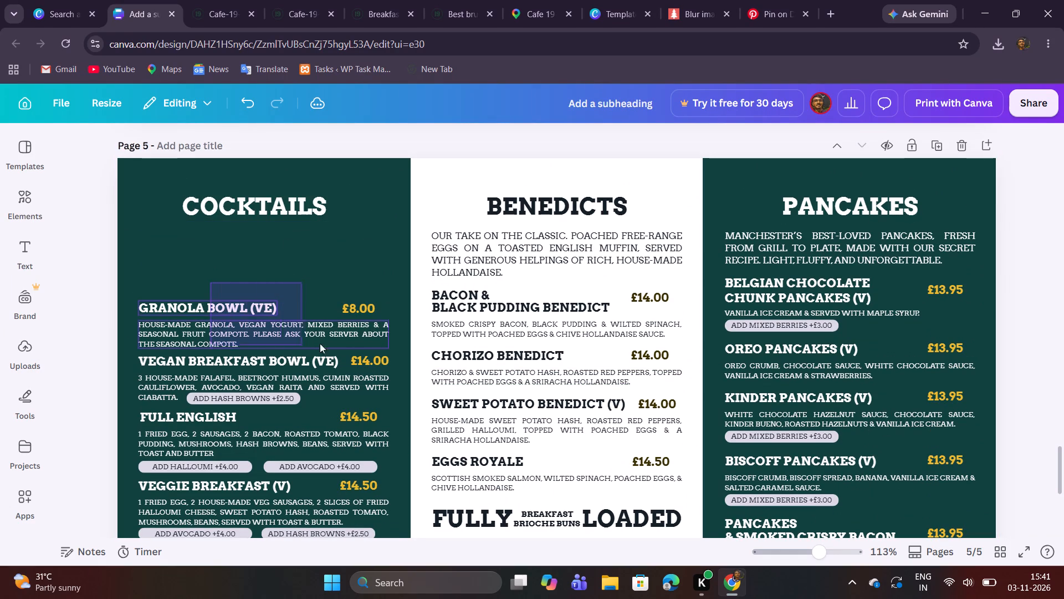
left_click_drag(320, 343, 346, 342)
left_click_drag(343, 337, 344, 308, "shift")
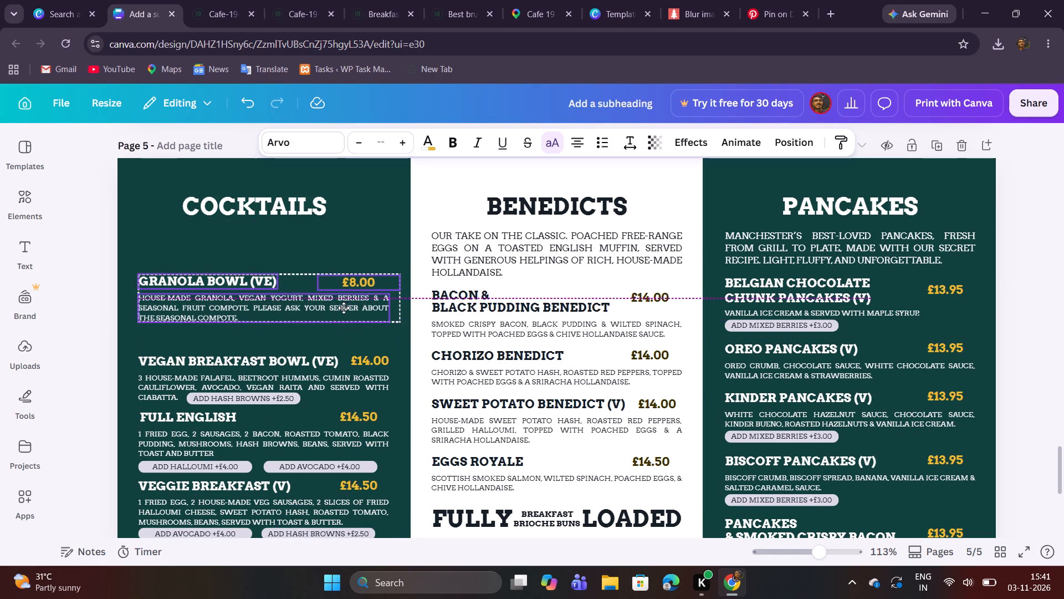
left_click_drag(344, 308, 342, 271, "shift")
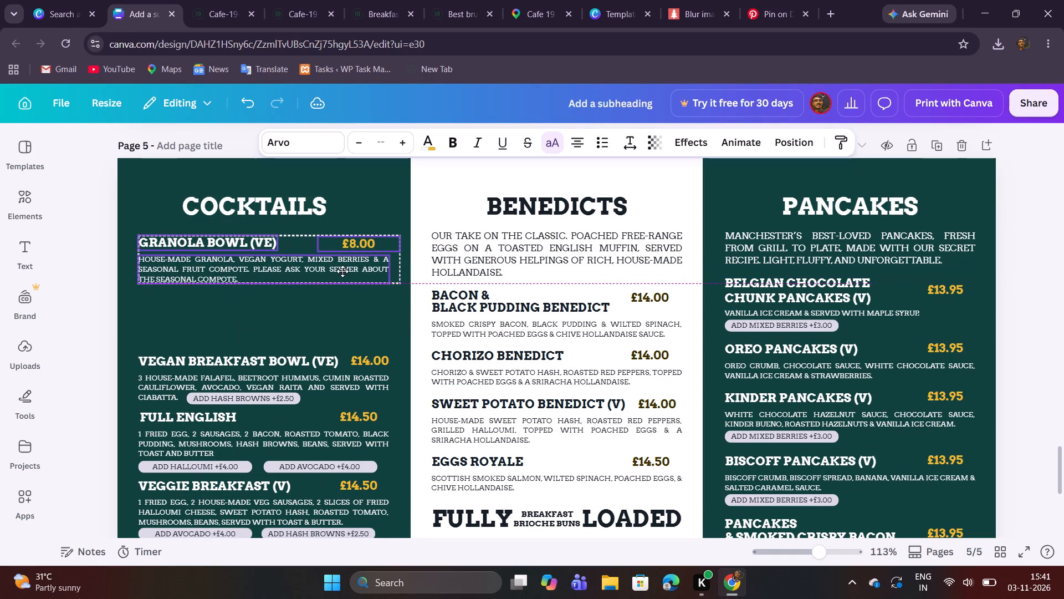
left_click_drag(342, 271, 342, 266, "shift")
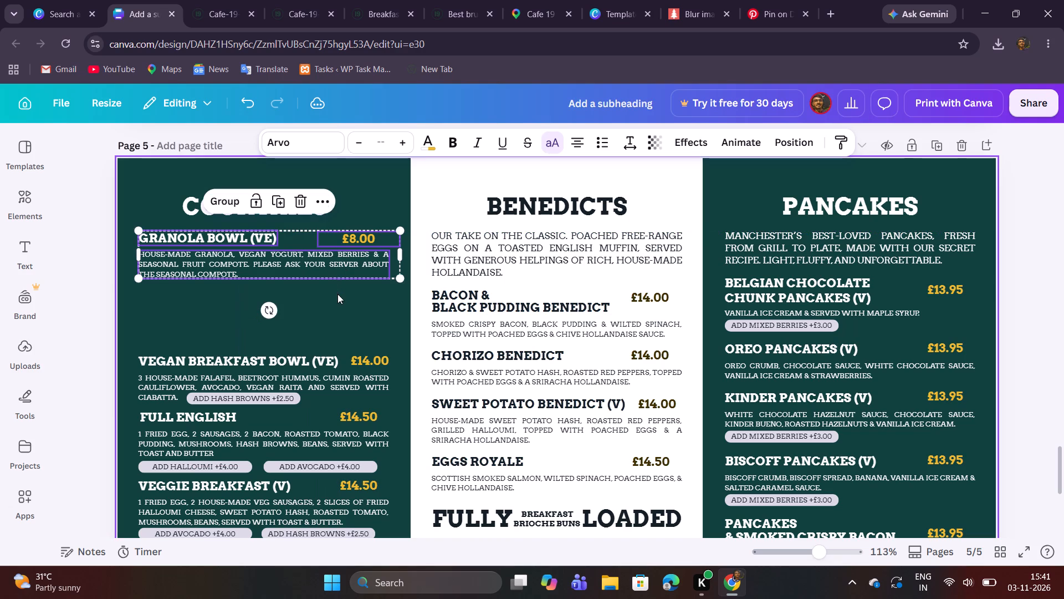
left_click(338, 295, "shift")
Replace the Granola Bowl (VE) item name with the copied Espresso Martini name.
double_click(235, 242)
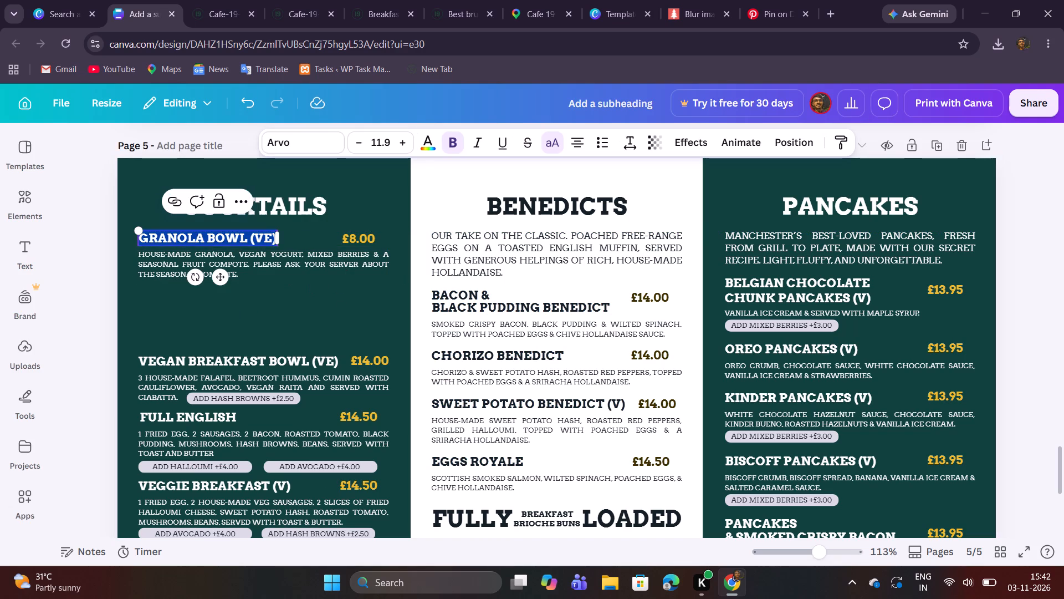
key("ctrl+v")
left_click(306, 312)
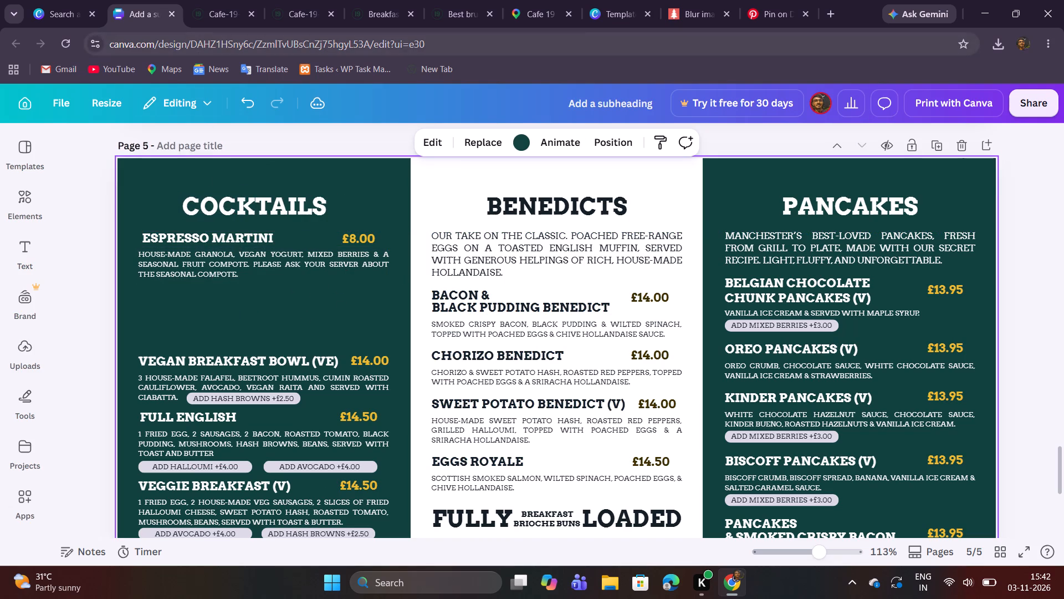
Narrow the Espresso Martini text box on page 5 to about 4.4 wide so it fits the name.
left_click(206, 18)
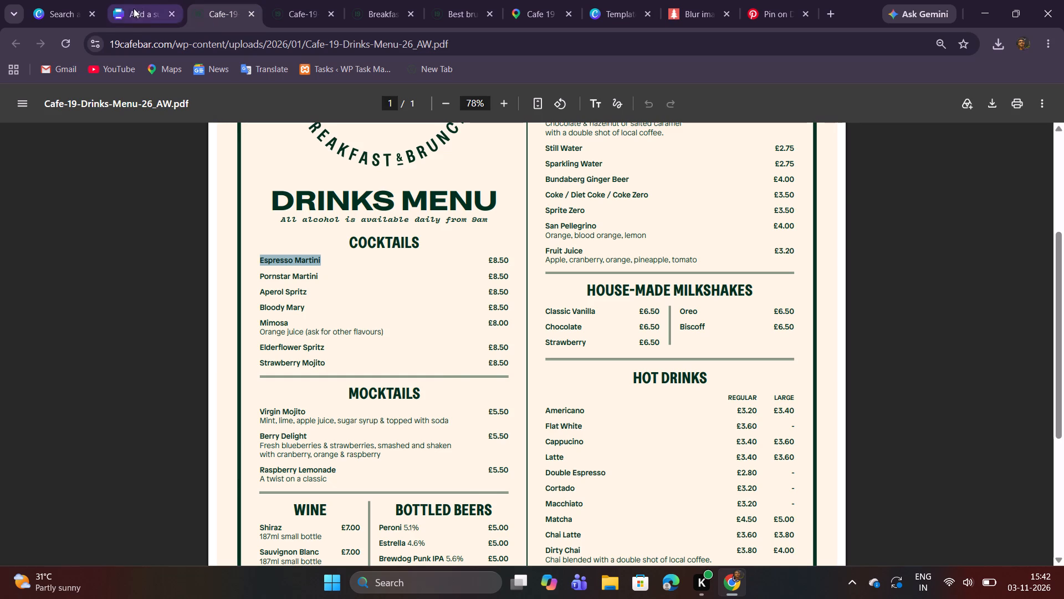
left_click(129, 8)
left_click(253, 235)
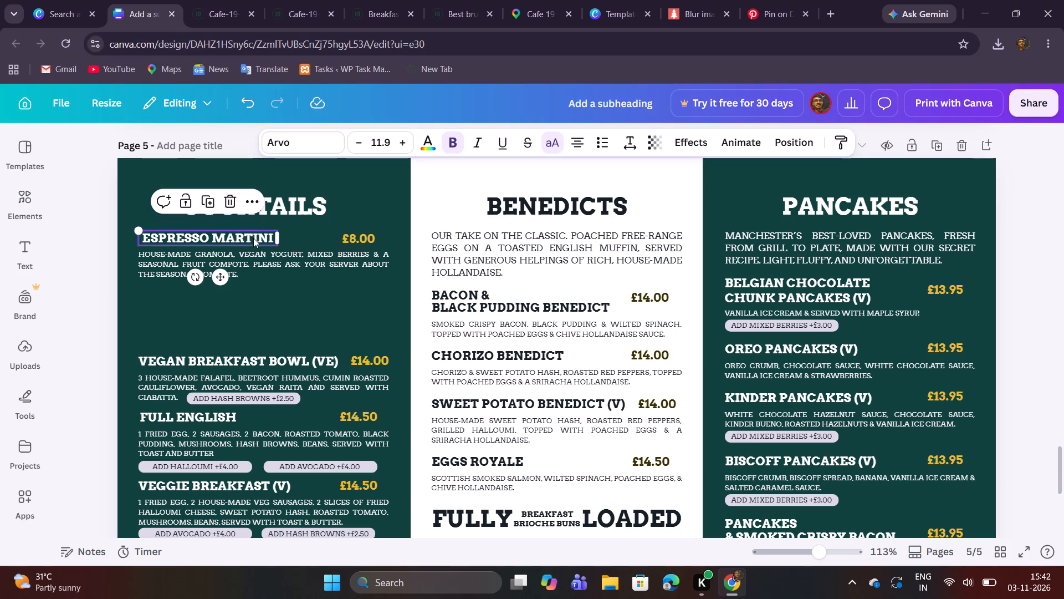
left_click(149, 235)
left_click(148, 240)
left_click(145, 240)
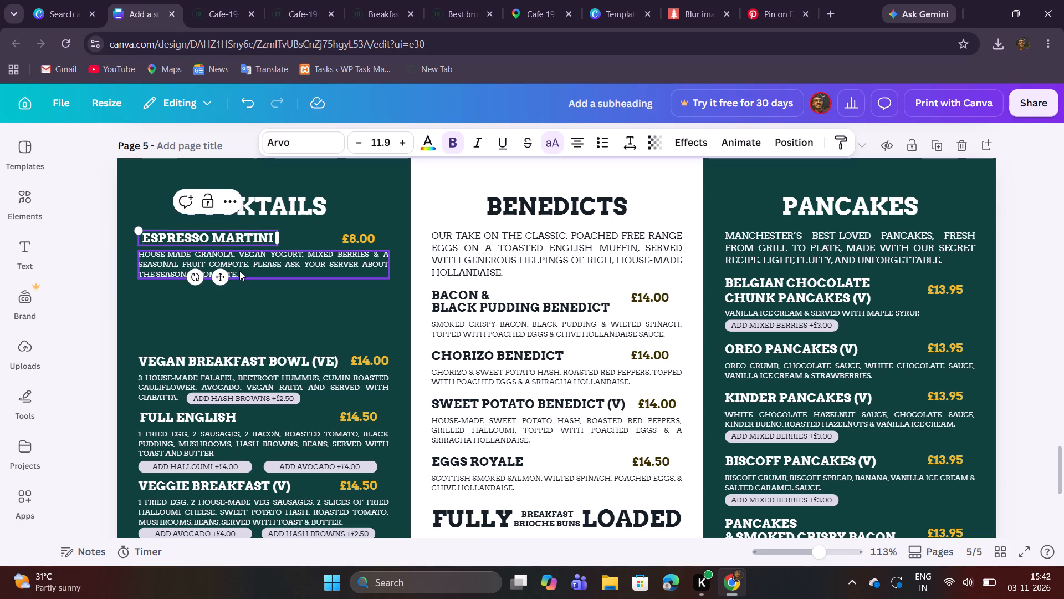
key("BackSpace")
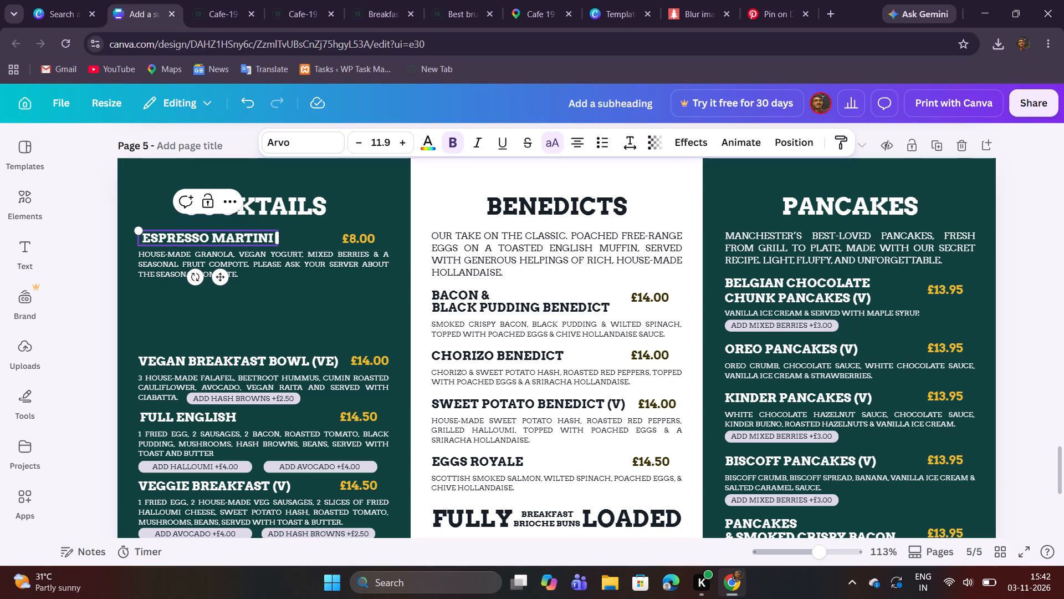
left_click_drag(279, 237, 273, 236)
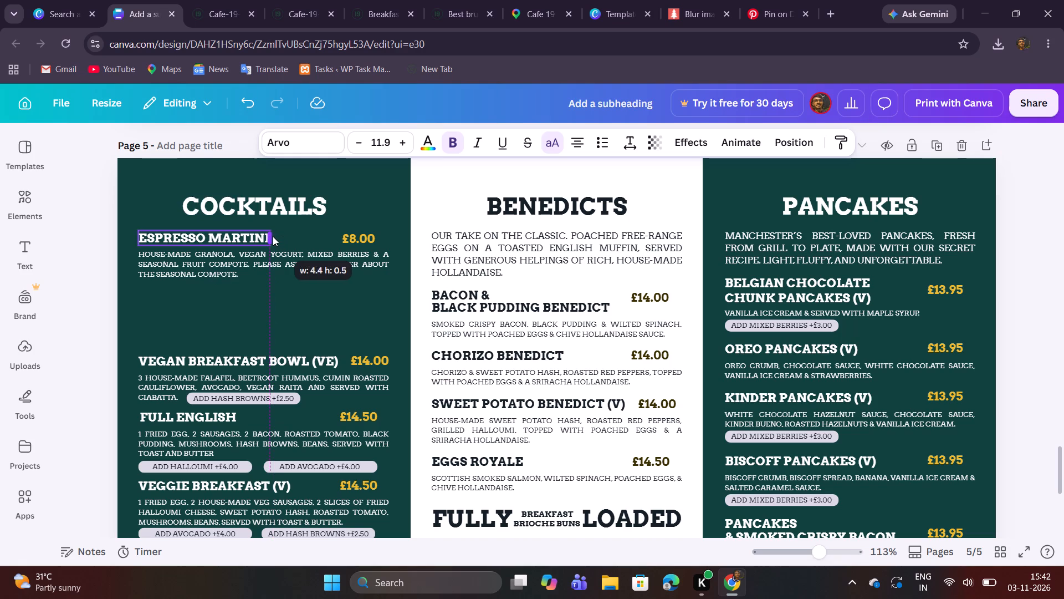
left_click_drag(273, 236, 272, 236)
Delete the granola description paragraph beneath the Espresso Martini name.
left_click(278, 270)
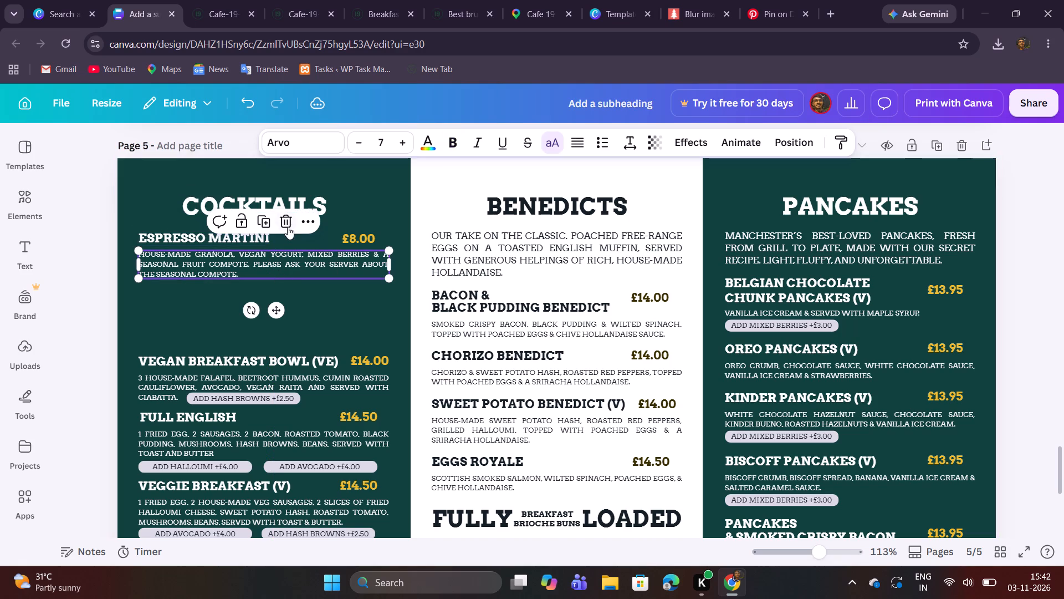
left_click(288, 226)
Switch to the drinks menu PDF and copy the Pornstar Martini item name from the Cocktails section.
left_click(221, 22)
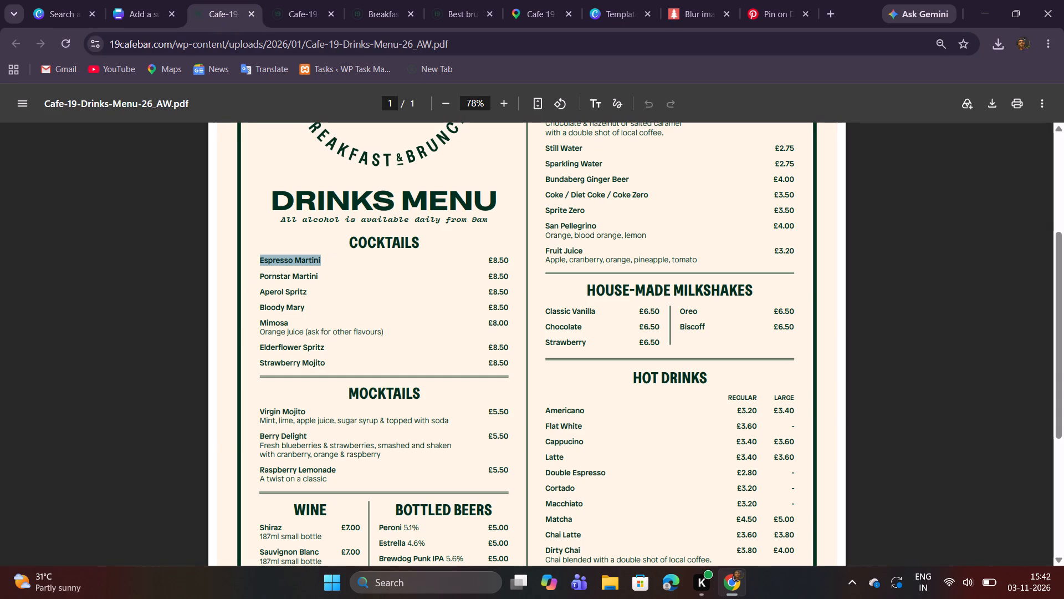
left_click_drag(258, 277, 324, 275)
key("ctrl+c")
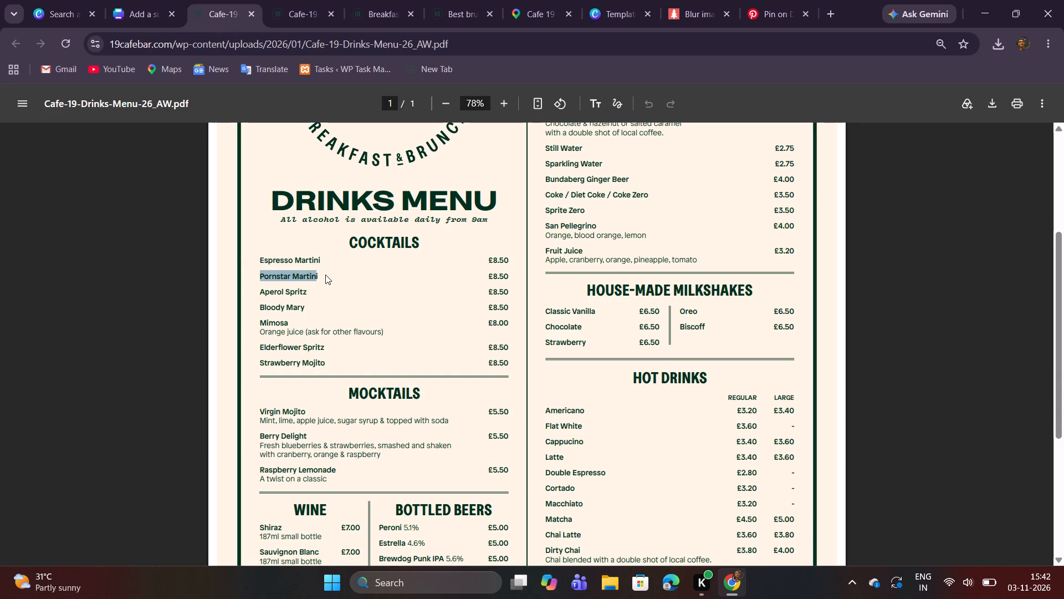
key("ctrl+c")
Return to the brochure, duplicate the Espresso Martini name and price together, and place the copy directly below the original row.
left_click(125, 18)
left_click_drag(268, 267, 355, 238)
left_click(280, 205)
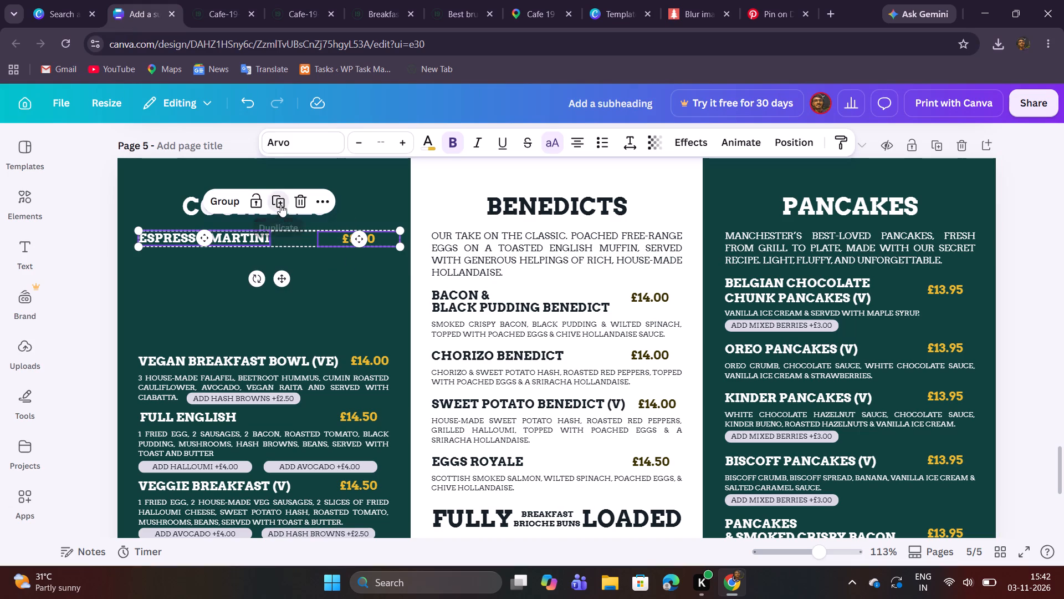
left_click_drag(304, 248, 291, 260)
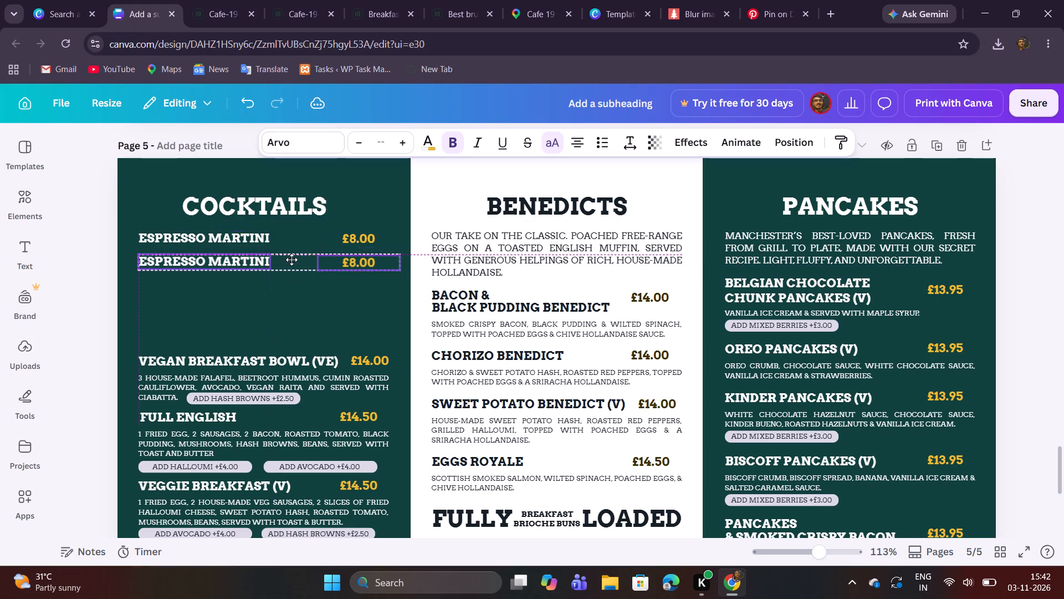
left_click_drag(291, 260, 291, 261)
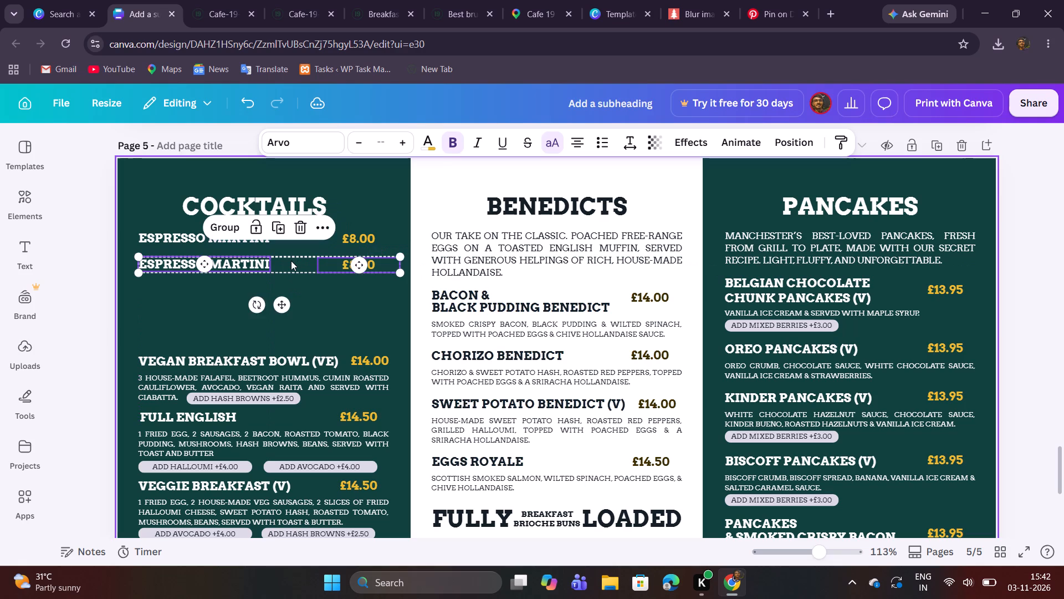
Replace the duplicated row's item name with the copied Pornstar Martini name and widen its text box to fit.
left_click(295, 280)
double_click(242, 262)
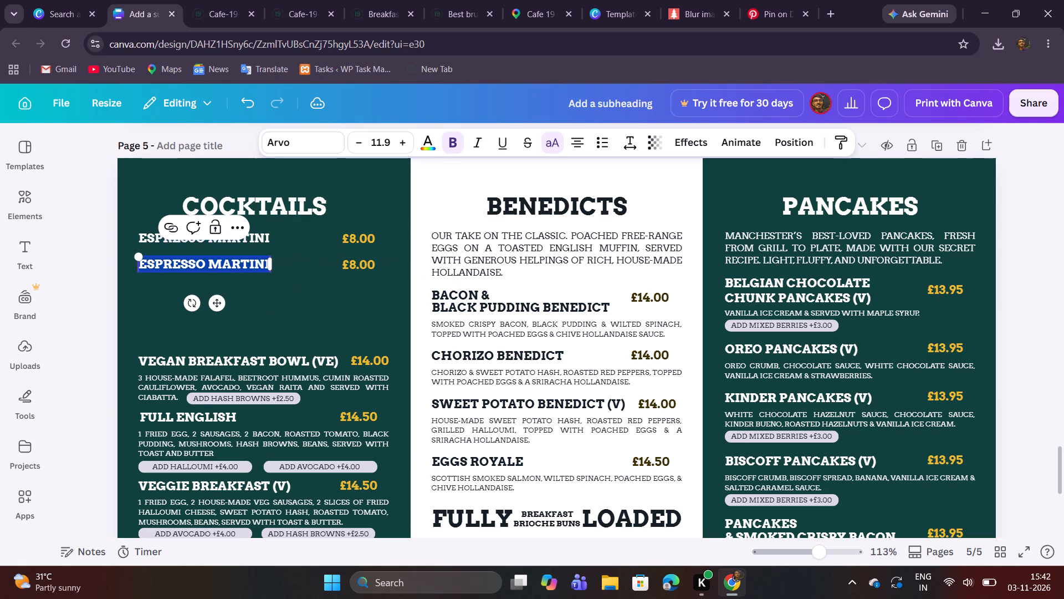
key("ctrl+v")
left_click_drag(273, 276, 280, 276)
left_click(291, 284)
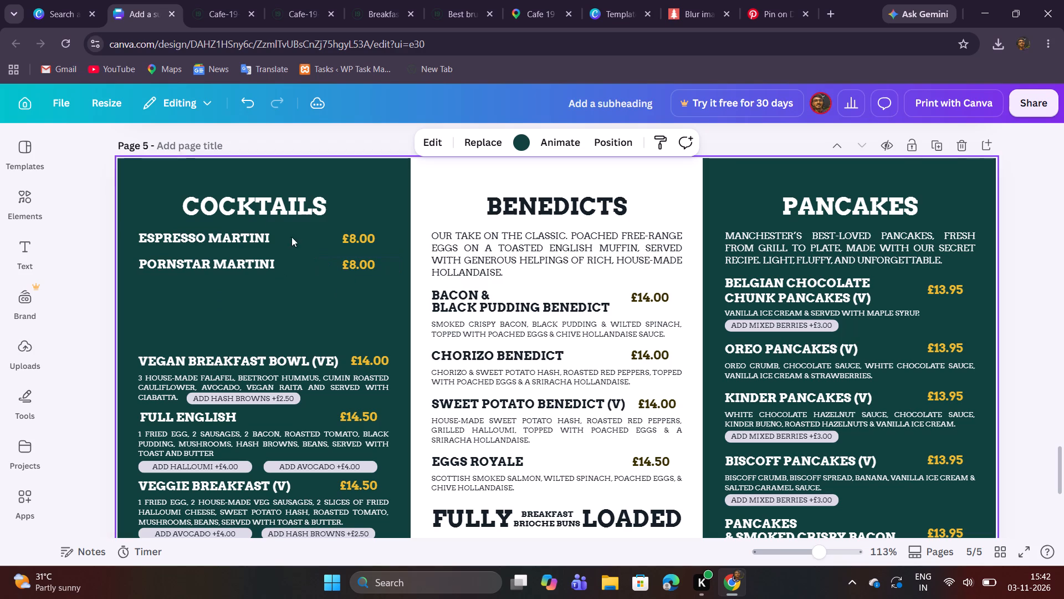
Switch to the drinks menu PDF and copy the £8.50 price of the Espresso Martini.
left_click(211, 20)
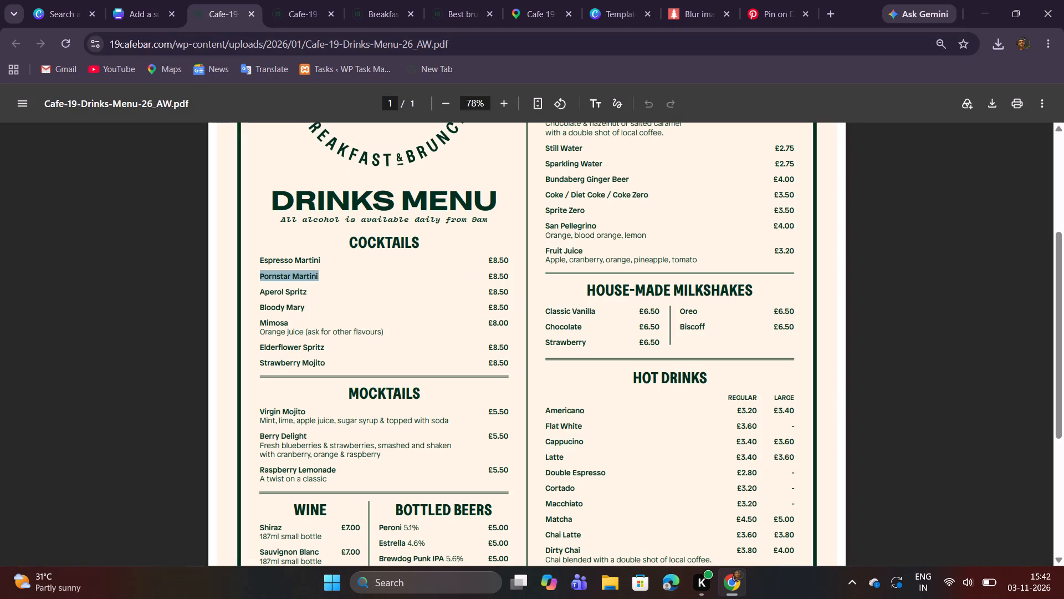
left_click_drag(488, 265, 487, 265)
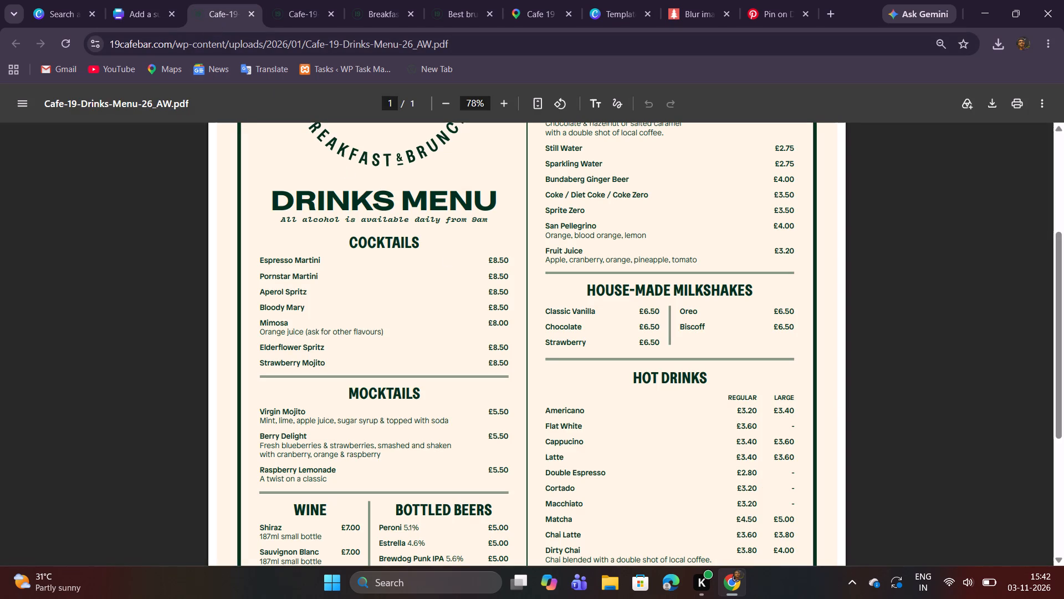
left_click_drag(487, 265, 508, 267)
key("ctrl+c")
key("ctrl+c")
Return to the brochure and set the Espresso Martini and Pornstar Martini prices to £8.50, removing the extra trailing character from each.
left_click(151, 0)
double_click(361, 236)
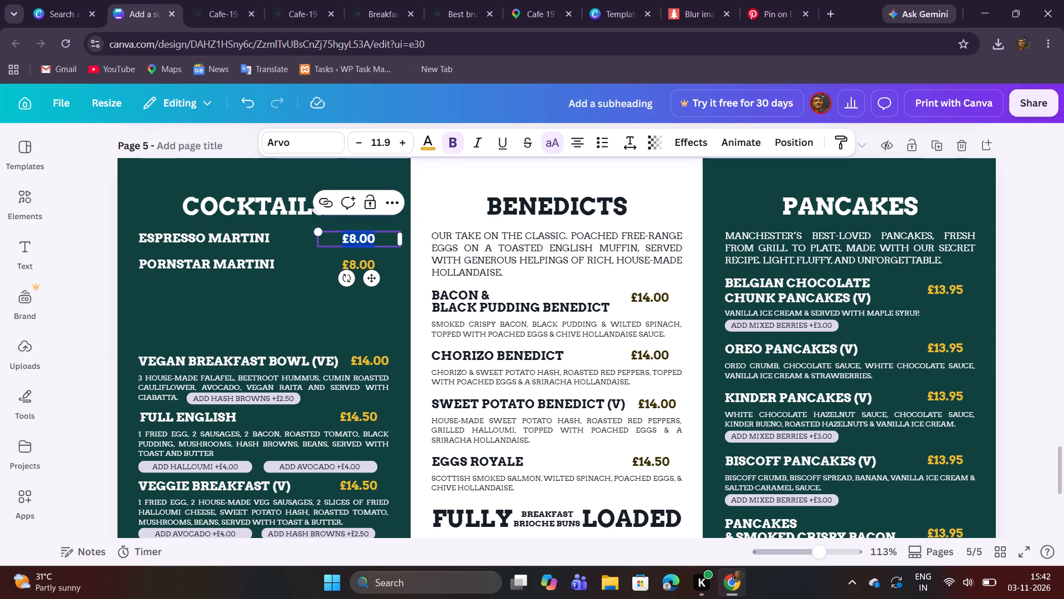
key("ctrl+v")
double_click(358, 265)
key("ctrl+v")
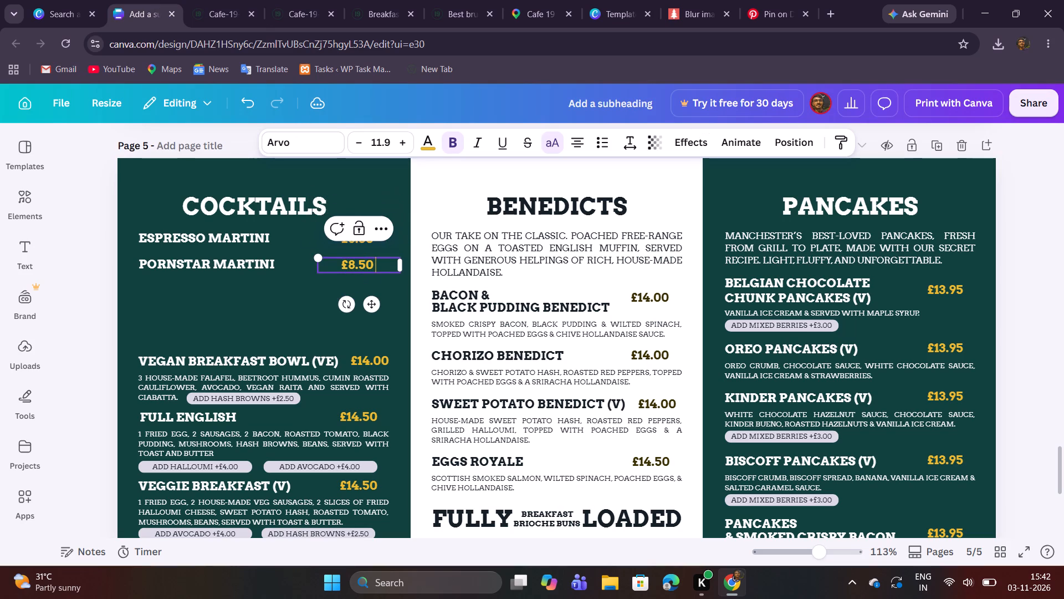
key("BackSpace")
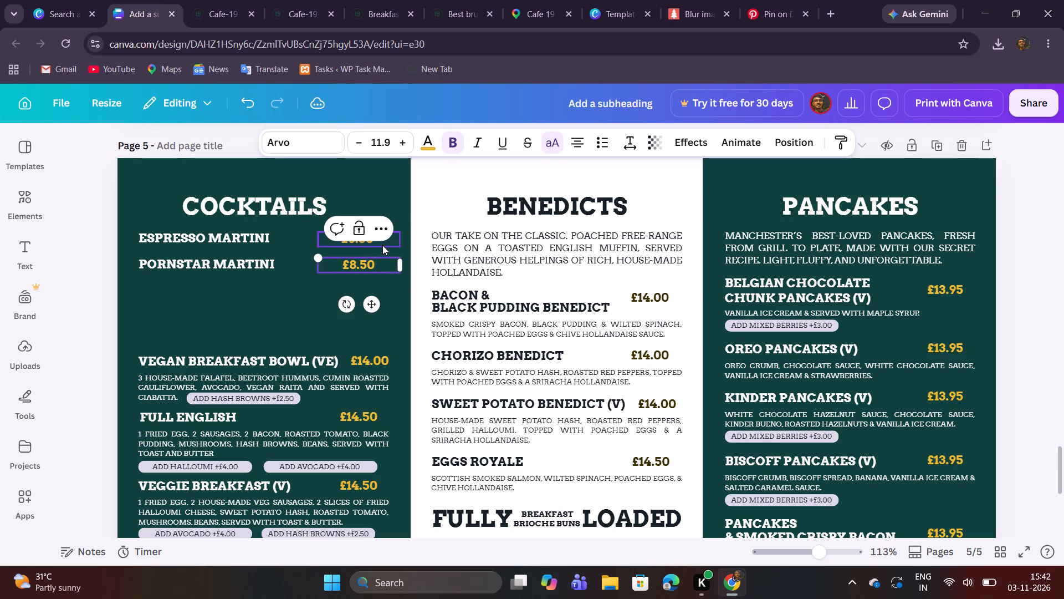
left_click(382, 239)
left_click(403, 209)
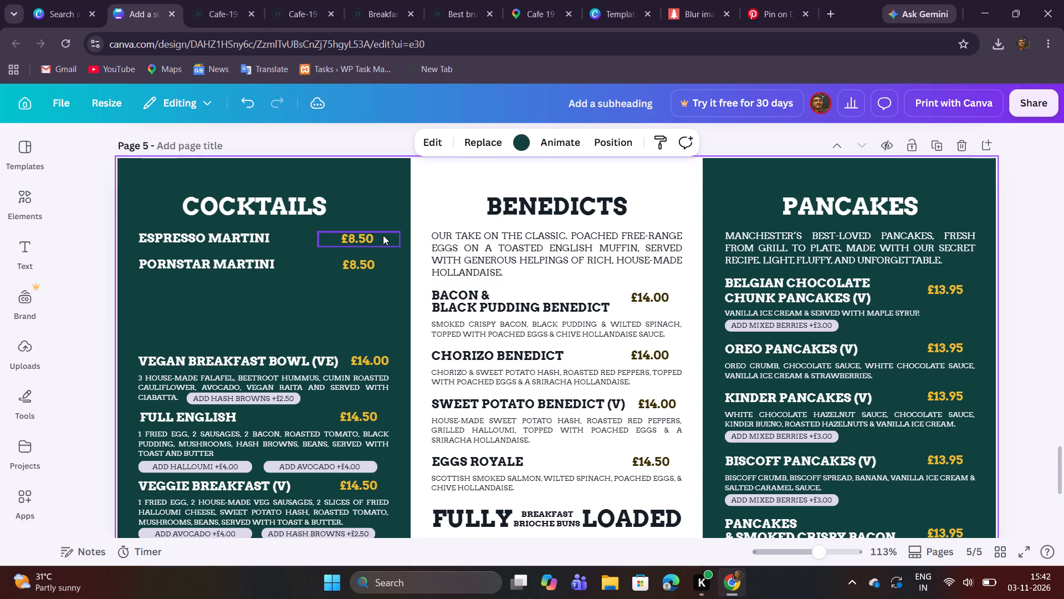
double_click(383, 235)
key("BackSpace")
left_click(377, 298)
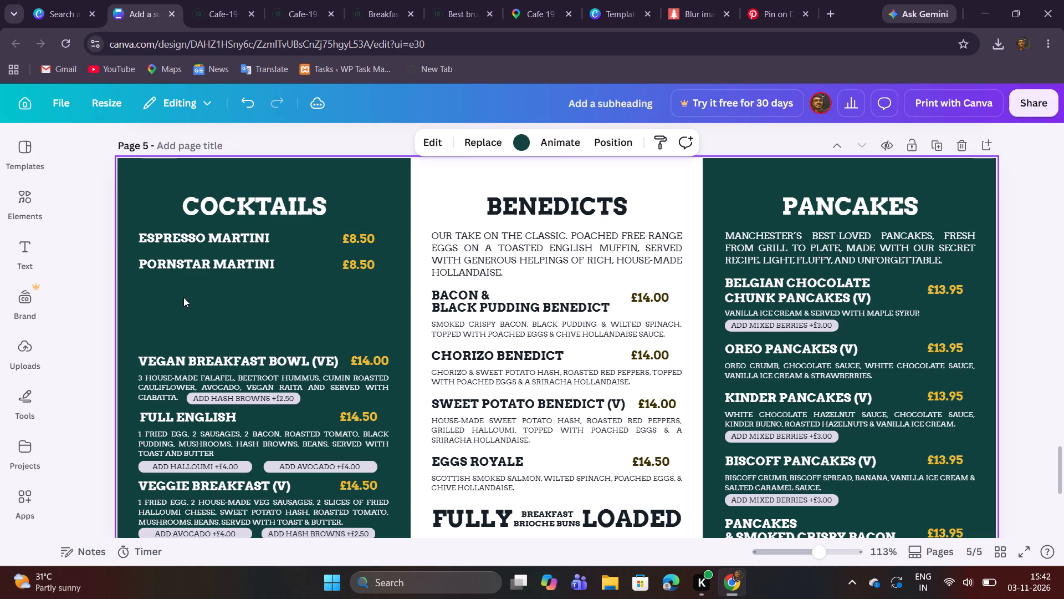
Duplicate the Pornstar Martini name and price together and position the copy as a third, evenly spaced row below it.
left_click(187, 271)
left_click(145, 288)
left_click_drag(147, 290, 365, 267)
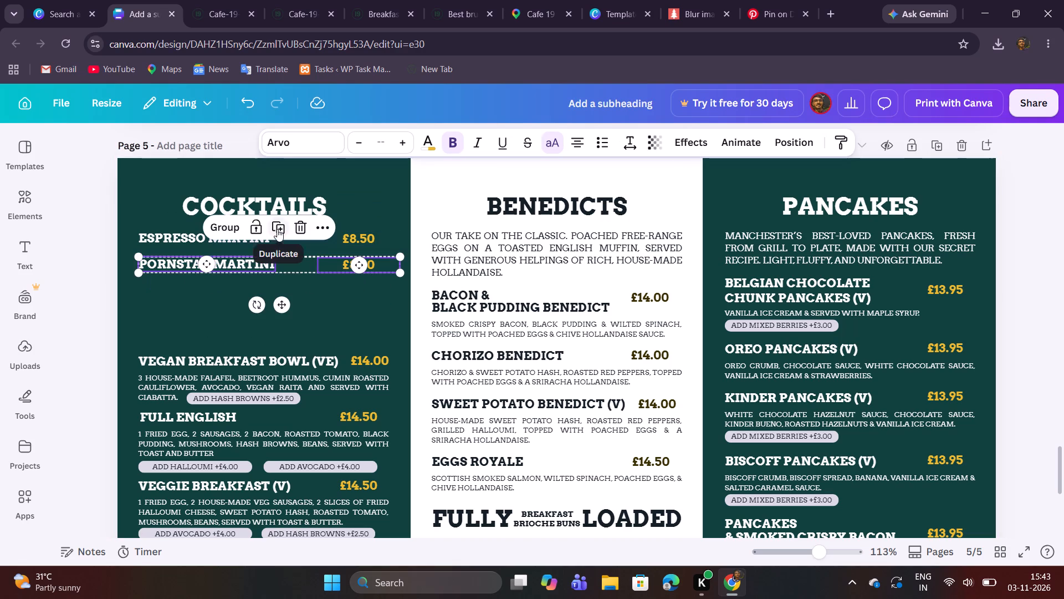
left_click(277, 229)
left_click(207, 319)
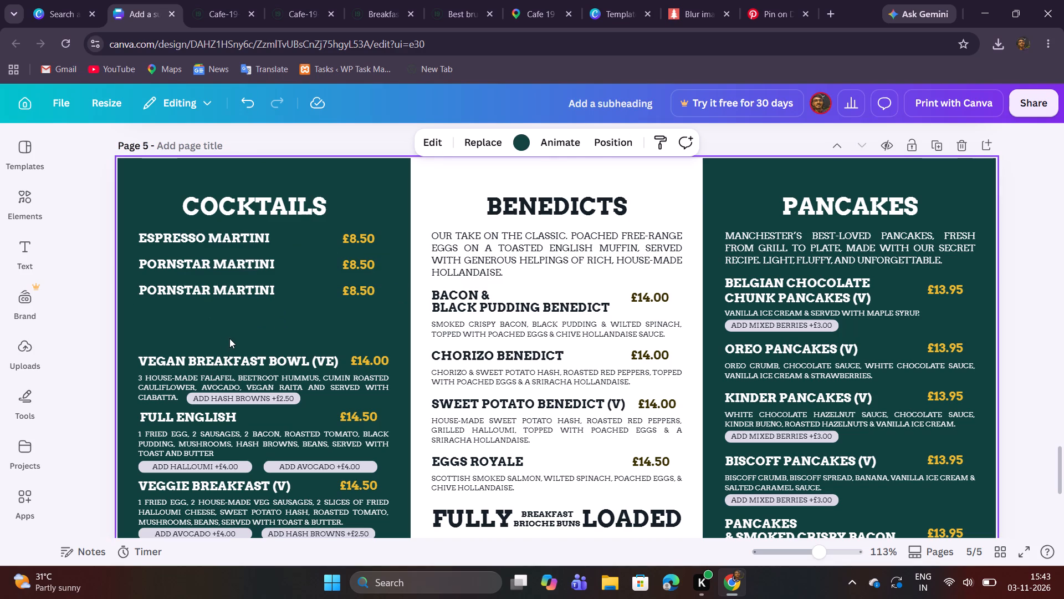
left_click_drag(229, 338, 377, 292)
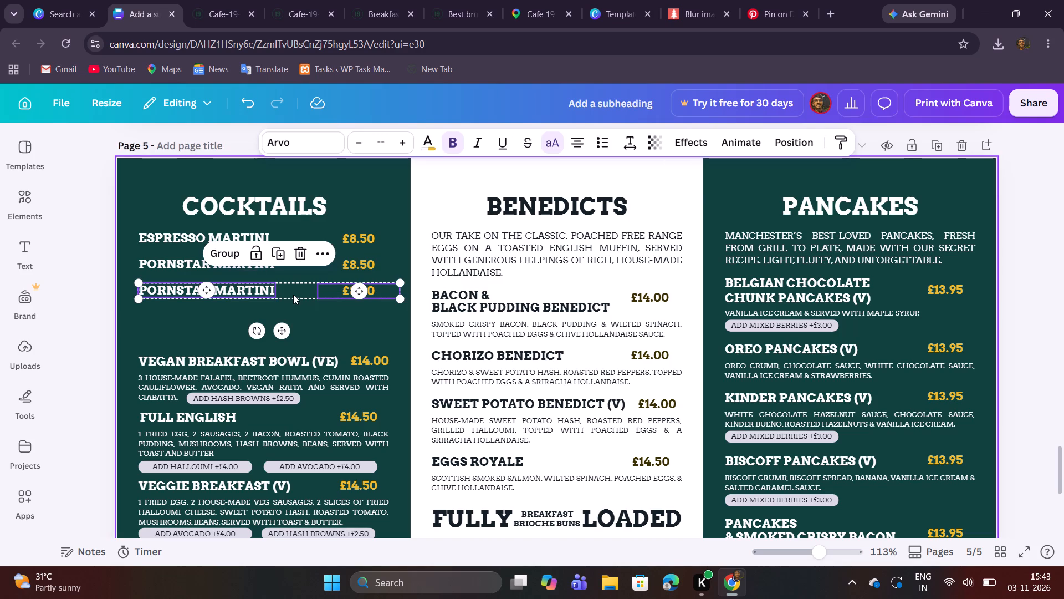
left_click(290, 295, "shift")
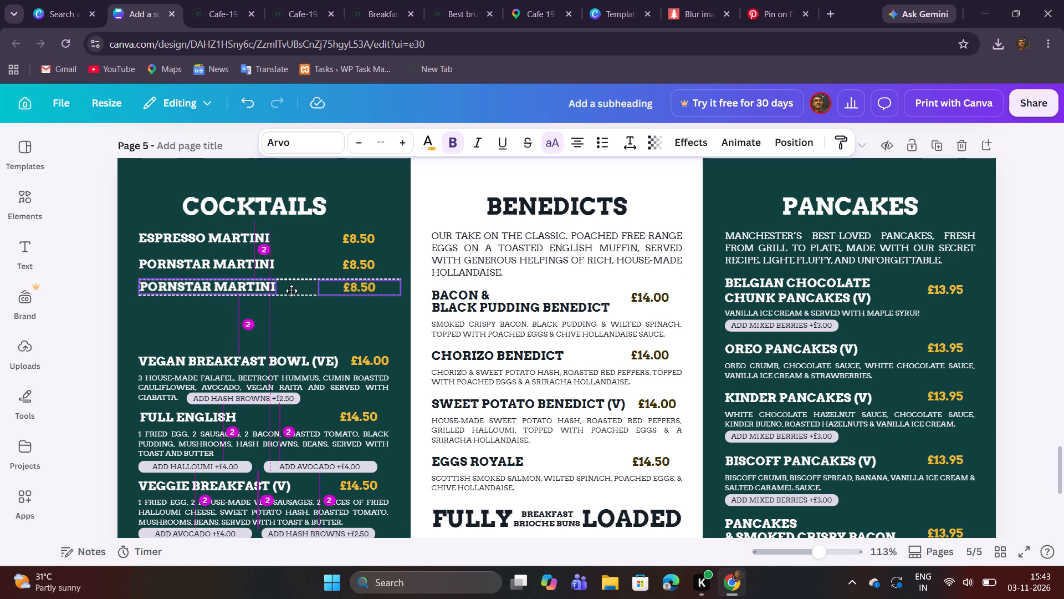
left_click(319, 306)
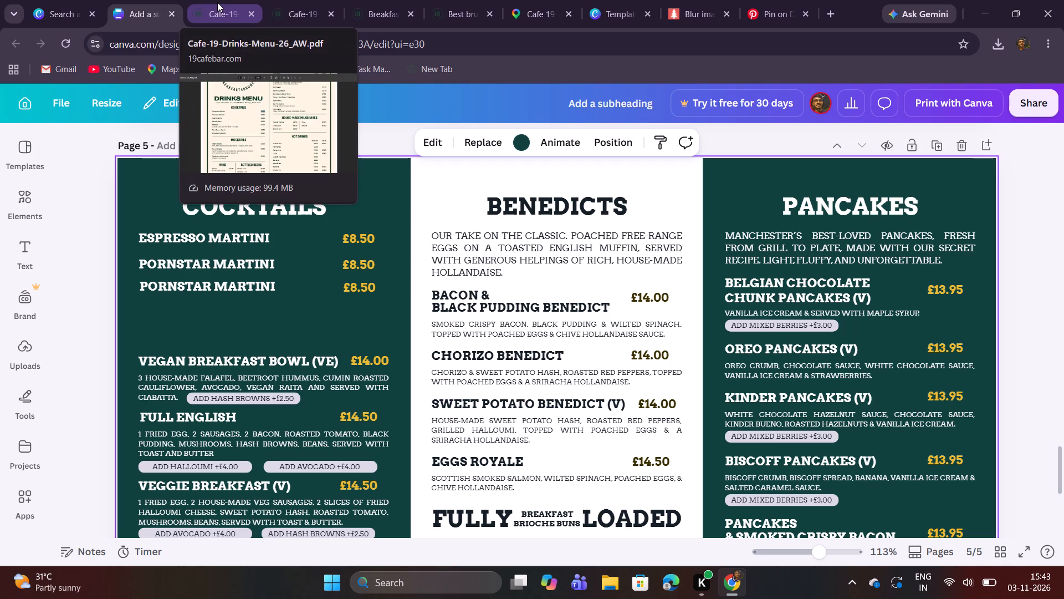
left_click_drag(224, 317, 351, 289)
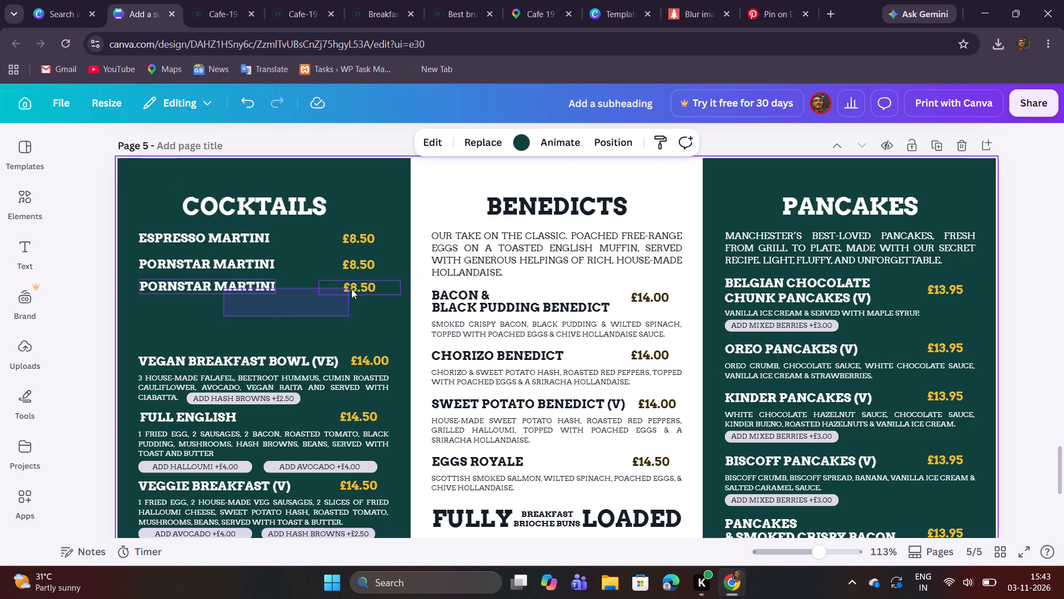
left_click_drag(351, 289, 352, 289)
left_click(296, 290)
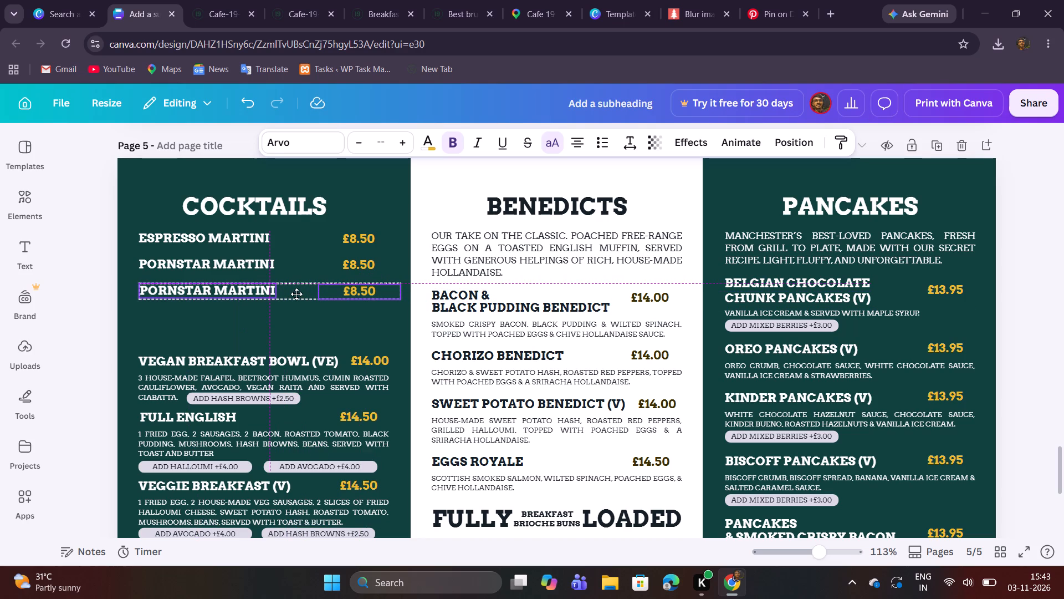
left_click(306, 322)
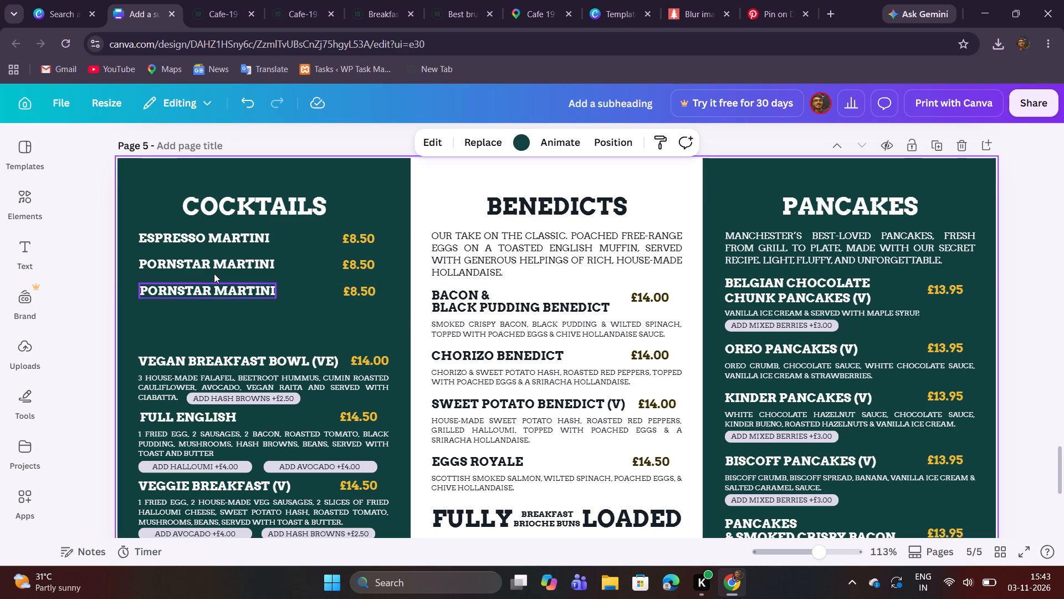
Switch to the drinks menu PDF and copy the Aperol Spritz item name from the Cocktails section.
left_click(219, 0)
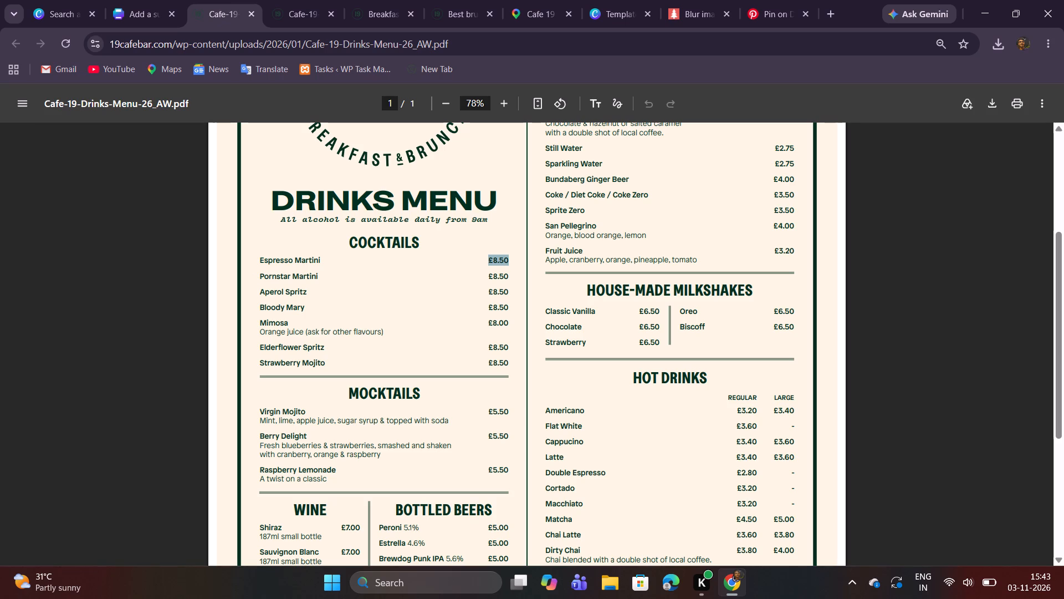
left_click_drag(260, 295, 287, 294)
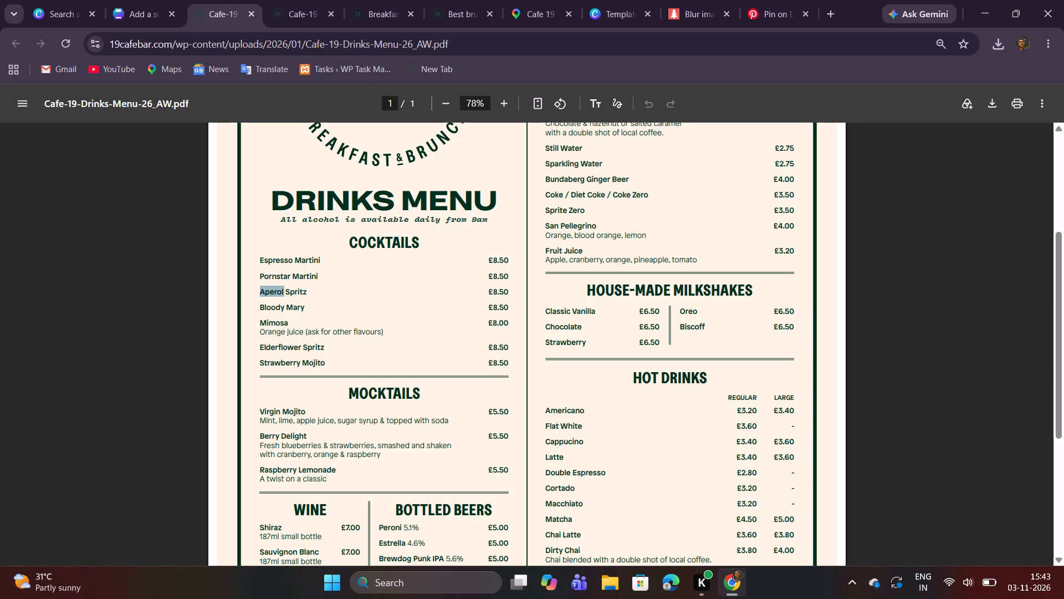
left_click_drag(287, 294, 296, 294)
left_click_drag(296, 294, 308, 295)
key("ctrl+c")
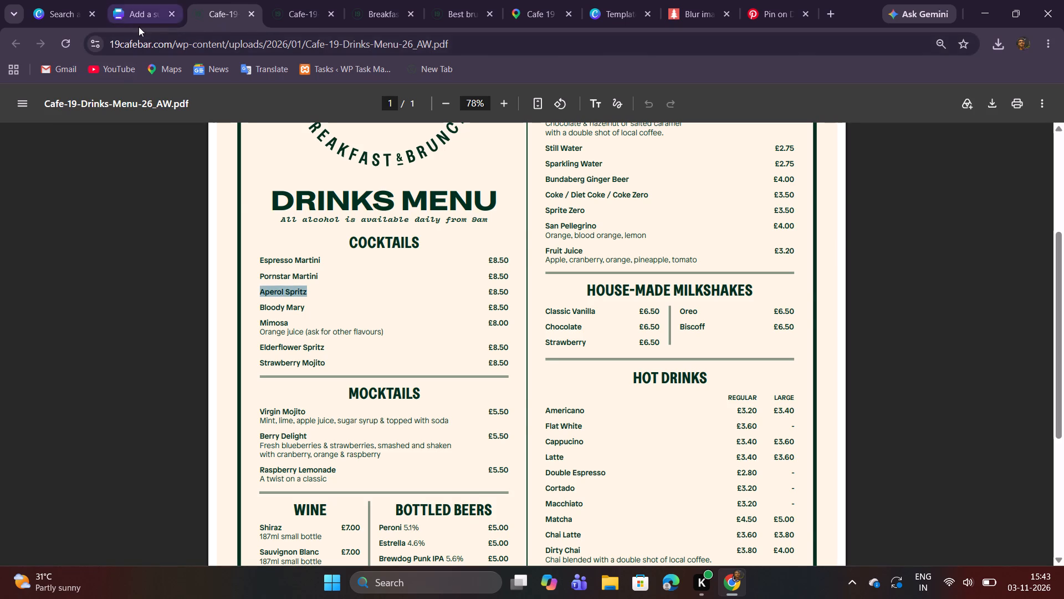
Return to the brochure, replace the third cocktail name with Aperol Spritz and narrow its text box to fit on one line.
left_click(139, 27)
double_click(231, 293)
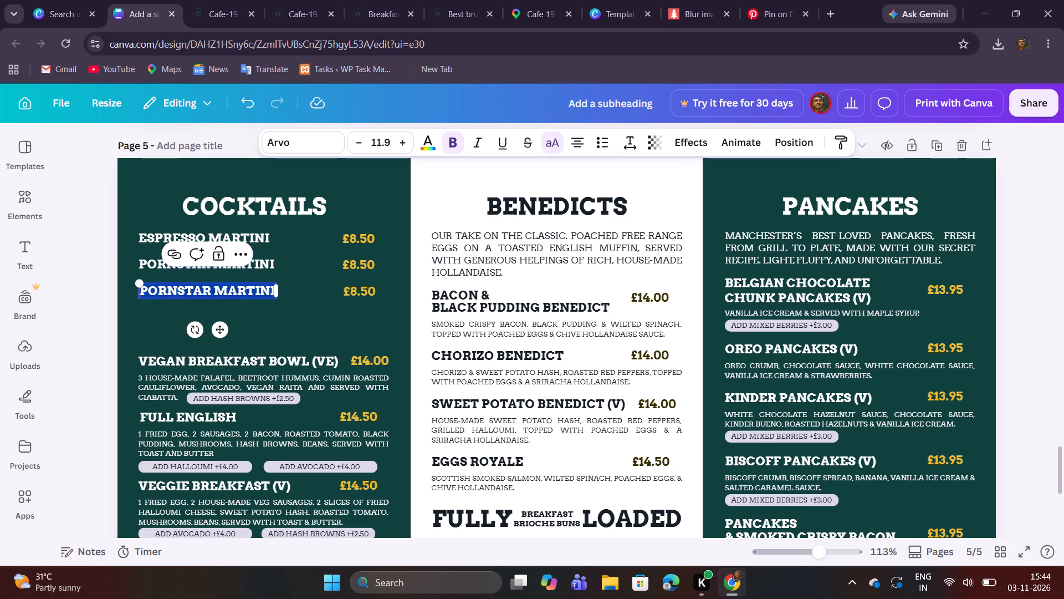
key("ctrl+v")
left_click_drag(278, 293, 269, 293)
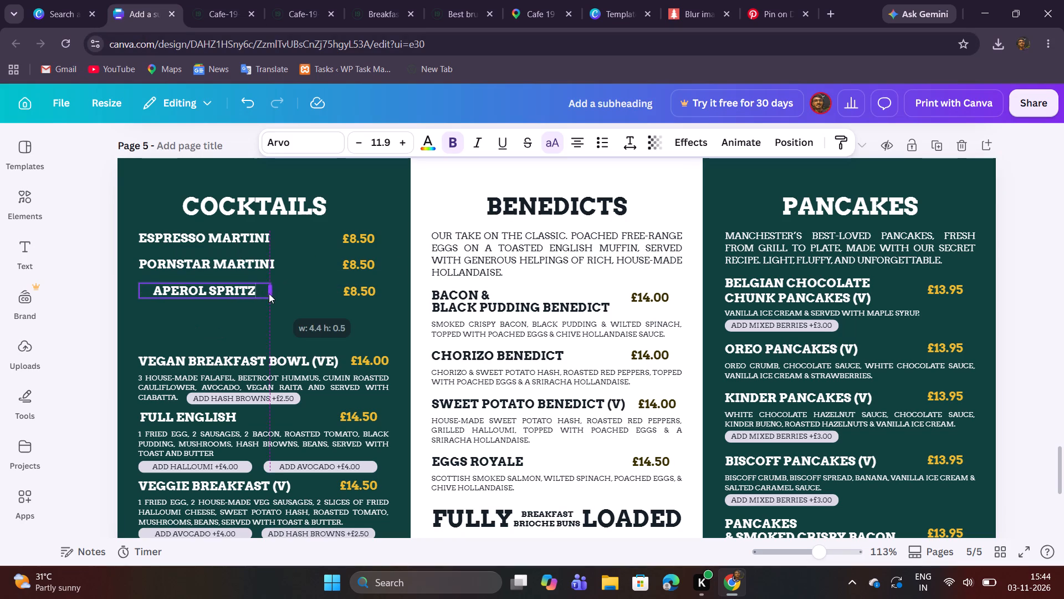
left_click_drag(269, 293, 242, 290)
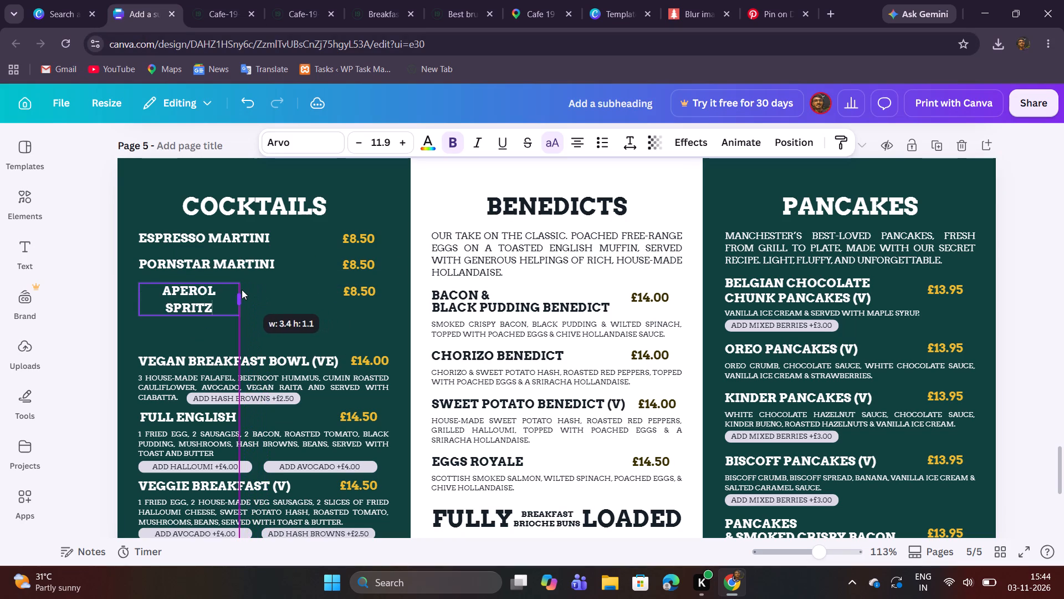
left_click_drag(242, 290, 244, 290)
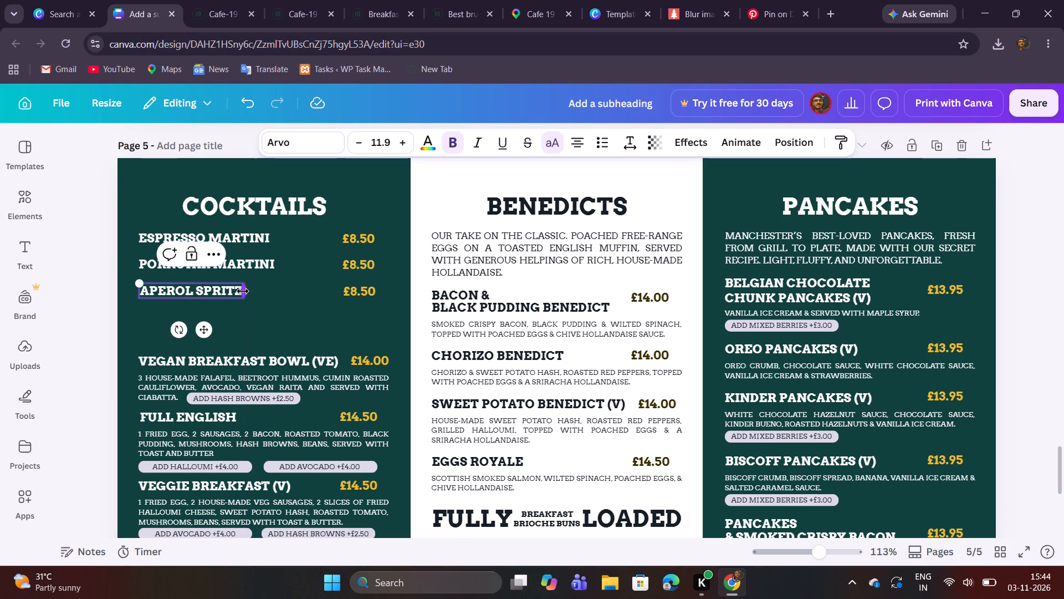
left_click(233, 326)
Move the Aperol Spritz name and price together closer beneath the Pornstar Martini row, aligned with the cocktail names and prices above.
left_click_drag(256, 326, 289, 291)
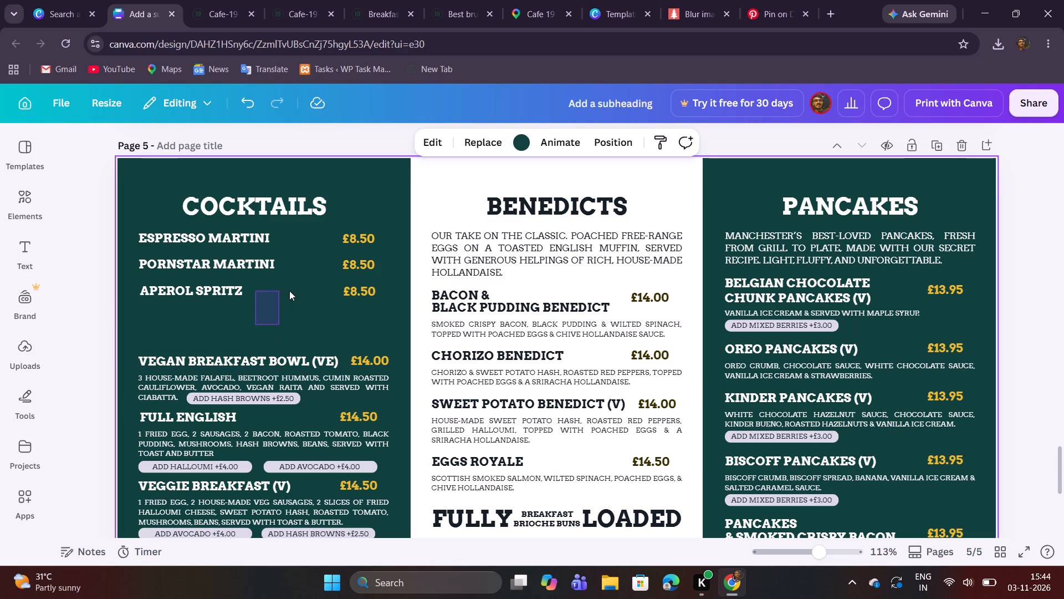
left_click_drag(289, 291, 239, 292)
left_click(194, 339)
left_click_drag(199, 324, 252, 286)
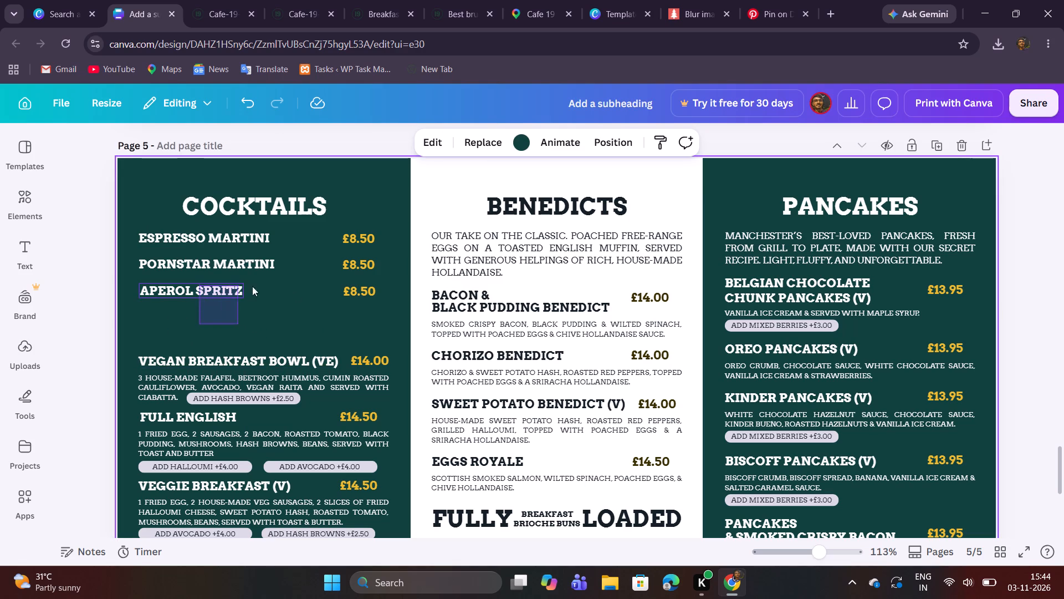
left_click_drag(252, 286, 355, 289)
left_click(320, 291)
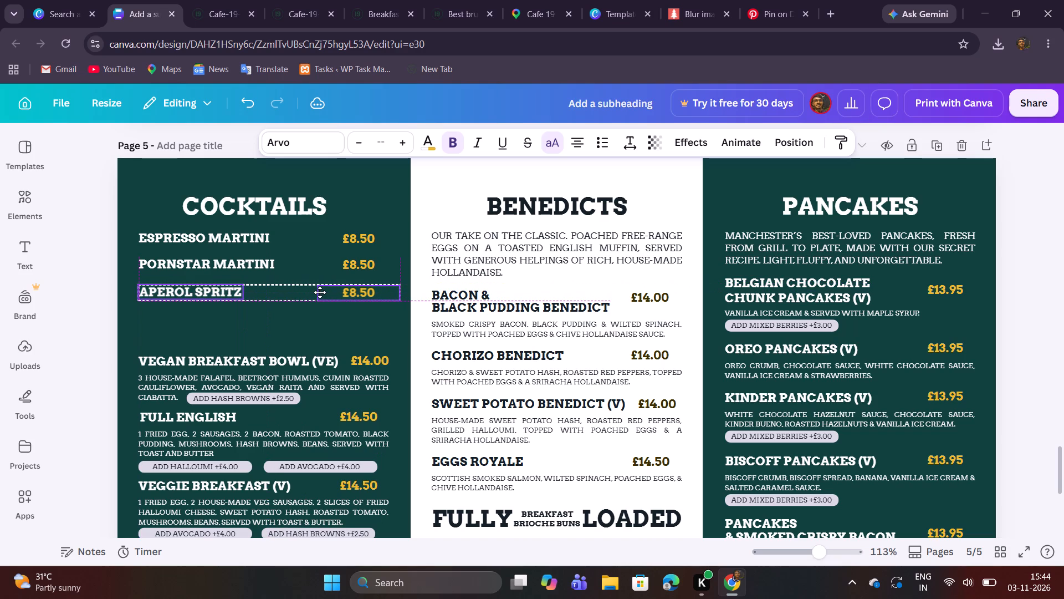
left_click(343, 325)
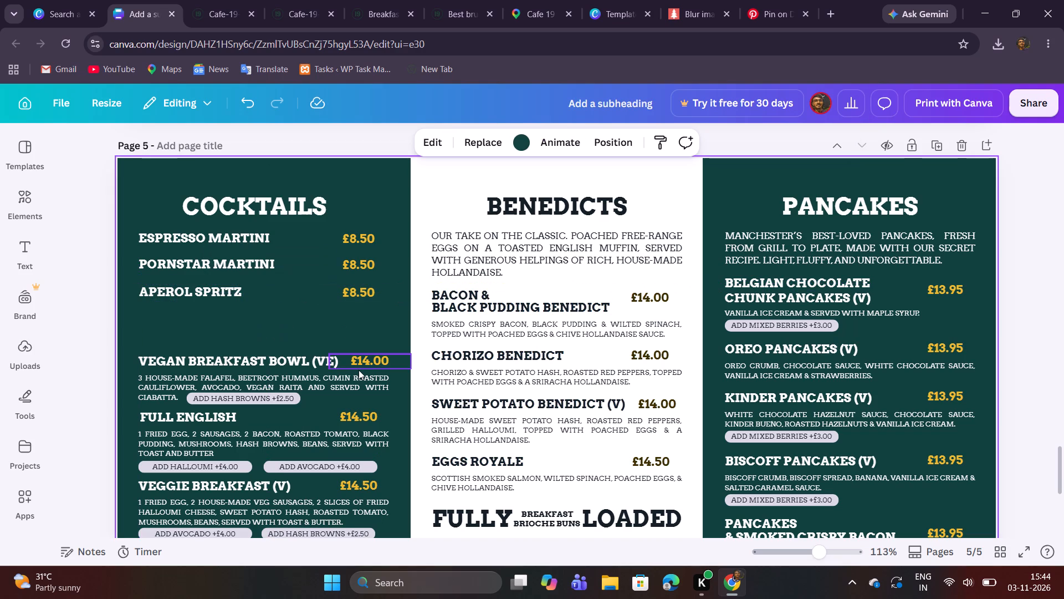
left_click_drag(207, 326, 334, 292)
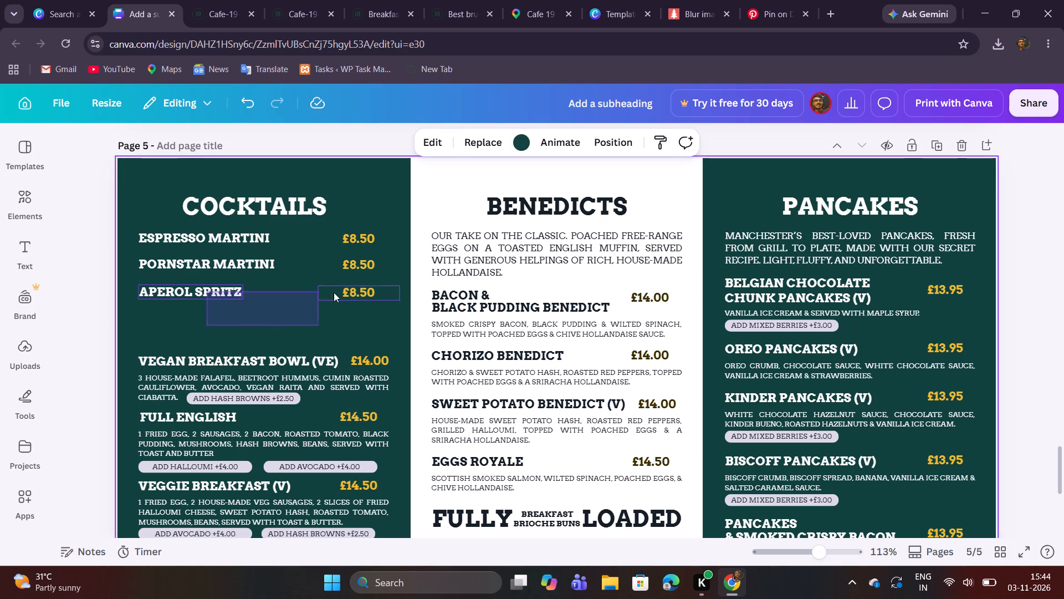
left_click_drag(334, 292, 350, 292)
left_click(294, 292, "shift")
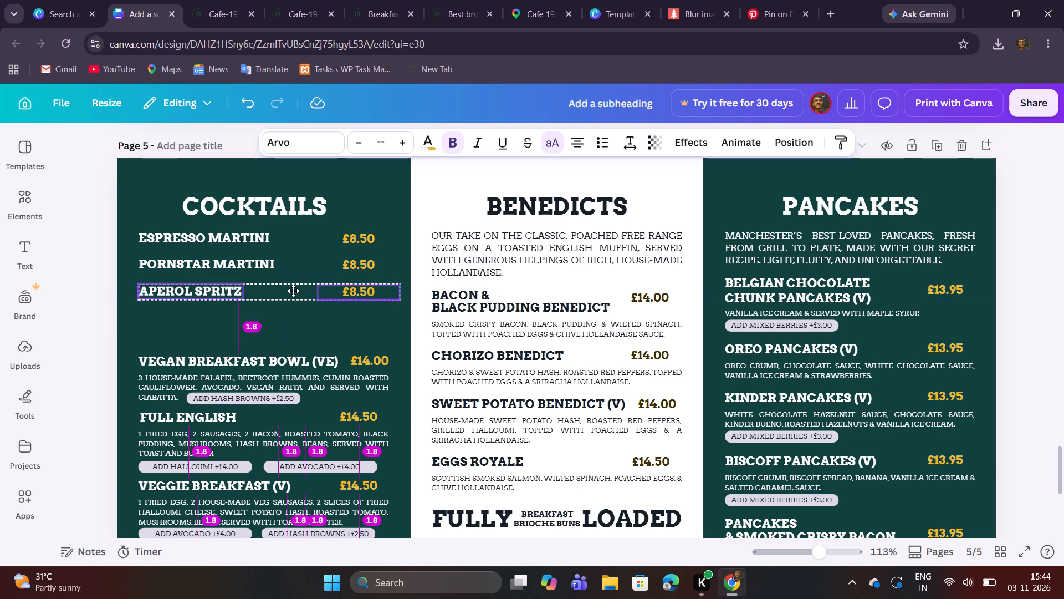
left_click(313, 327, "shift")
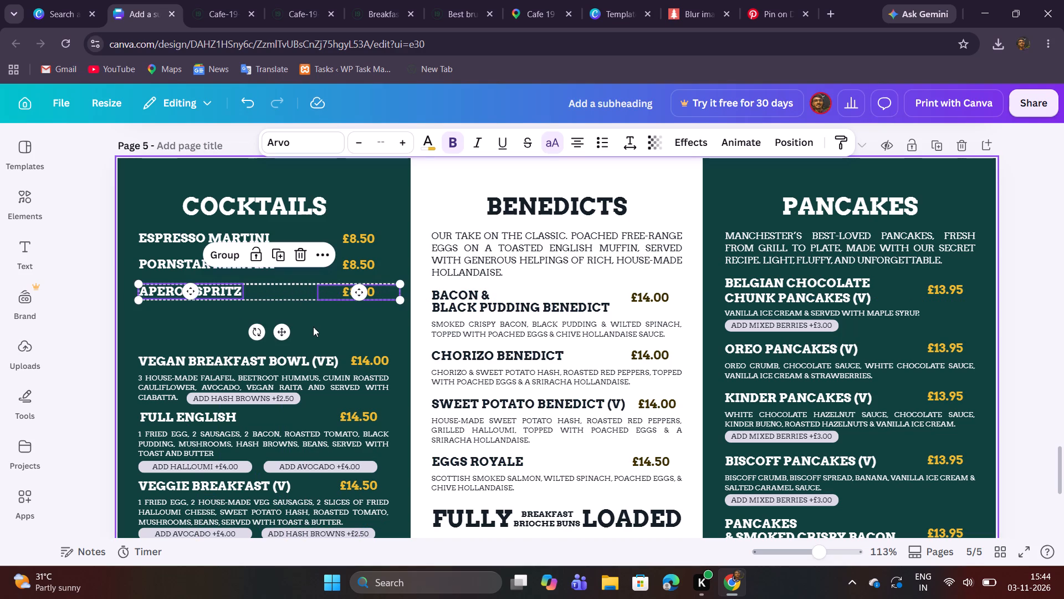
left_click_drag(237, 318, 272, 293, "shift")
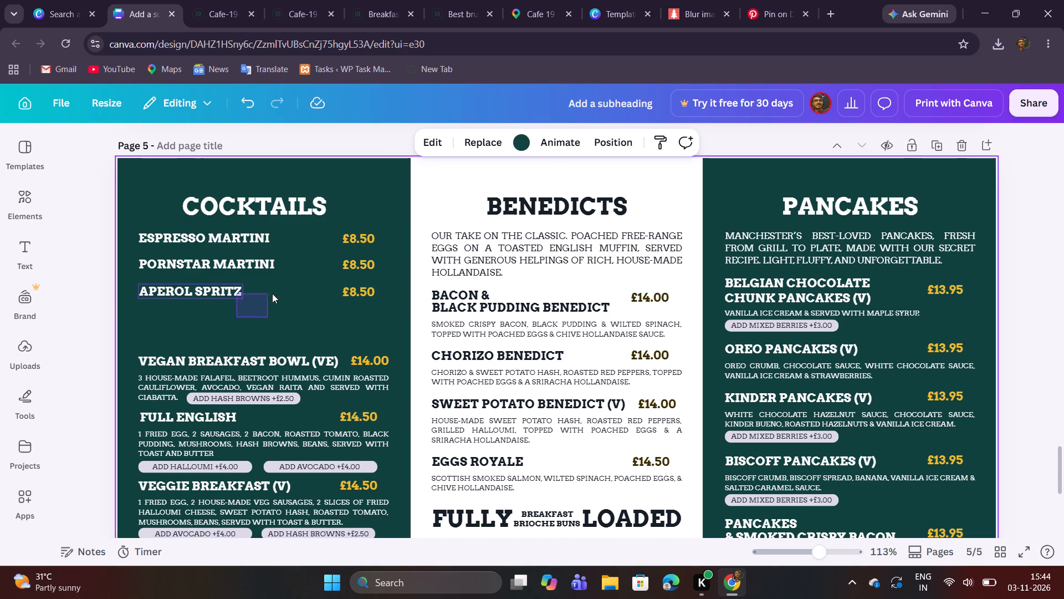
left_click_drag(272, 293, 350, 296, "shift")
left_click_drag(303, 293, 301, 288, "shift")
left_click(342, 311, "shift")
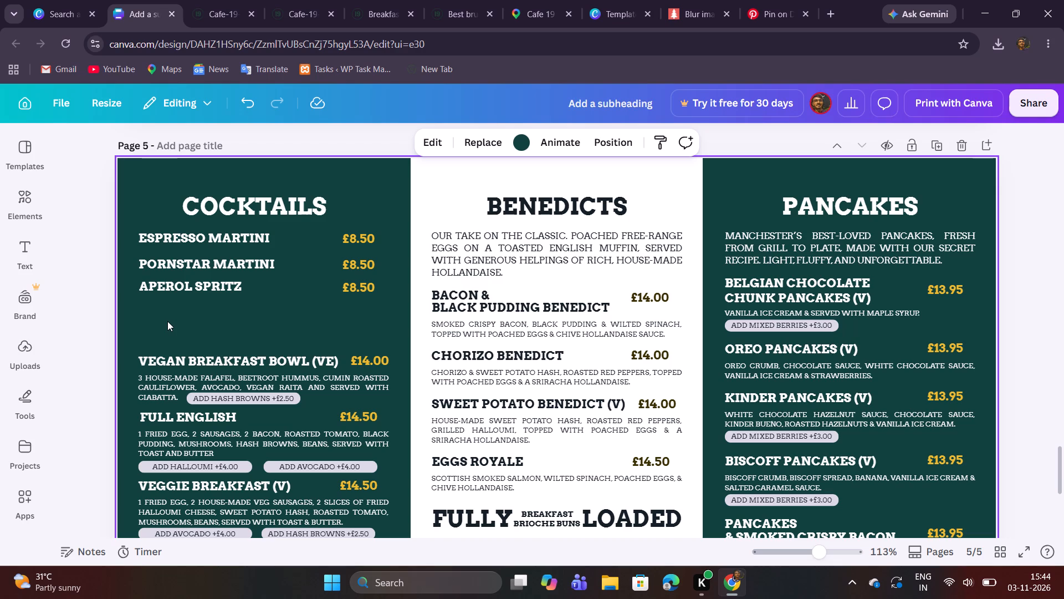
Delete the leftover breakfast dishes beneath the cocktails, from Vegan Breakfast Bowl to American Breakfast, with their prices and descriptions.
left_click_drag(165, 333, 365, 446)
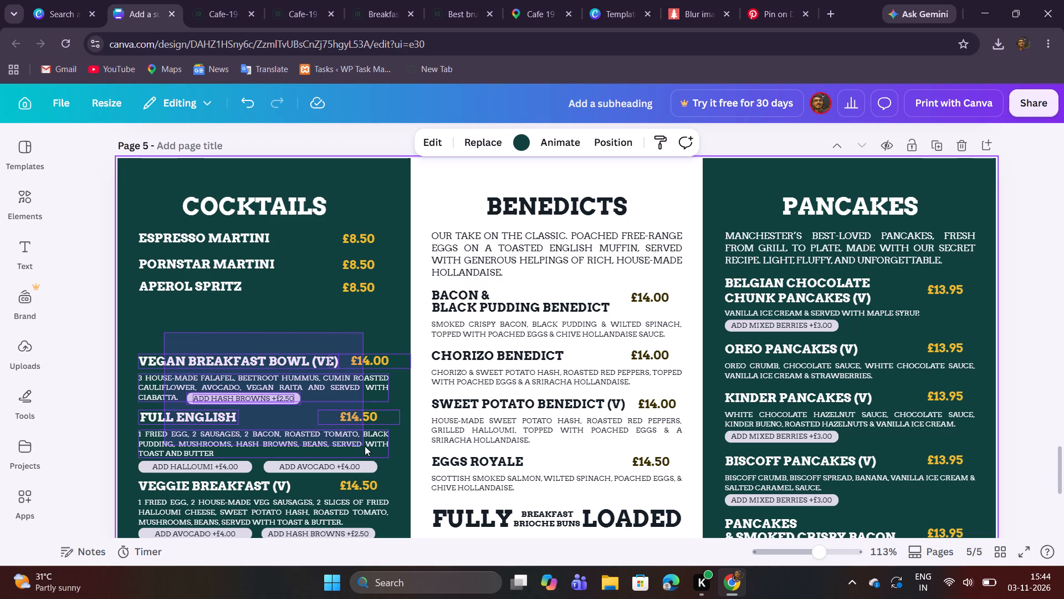
left_click_drag(365, 446, 358, 365)
scroll(367, 446, "down", 3)
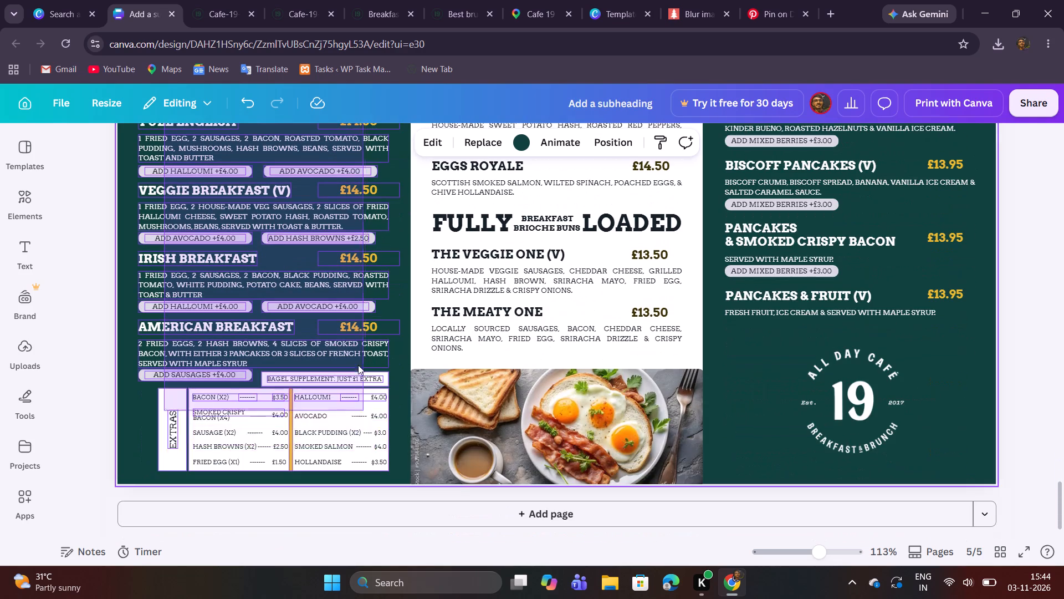
left_click_drag(358, 365, 356, 353)
left_click(301, 391)
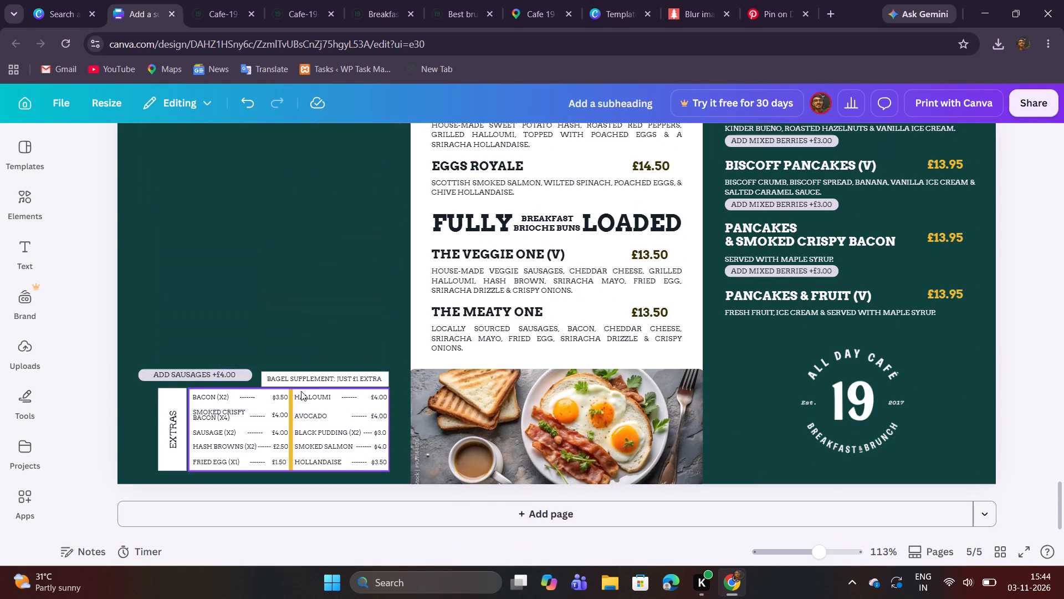
Duplicate the Aperol Spritz name and price together as a fourth row directly below it.
scroll(339, 383, "up", 3)
left_click_drag(196, 453, 219, 400)
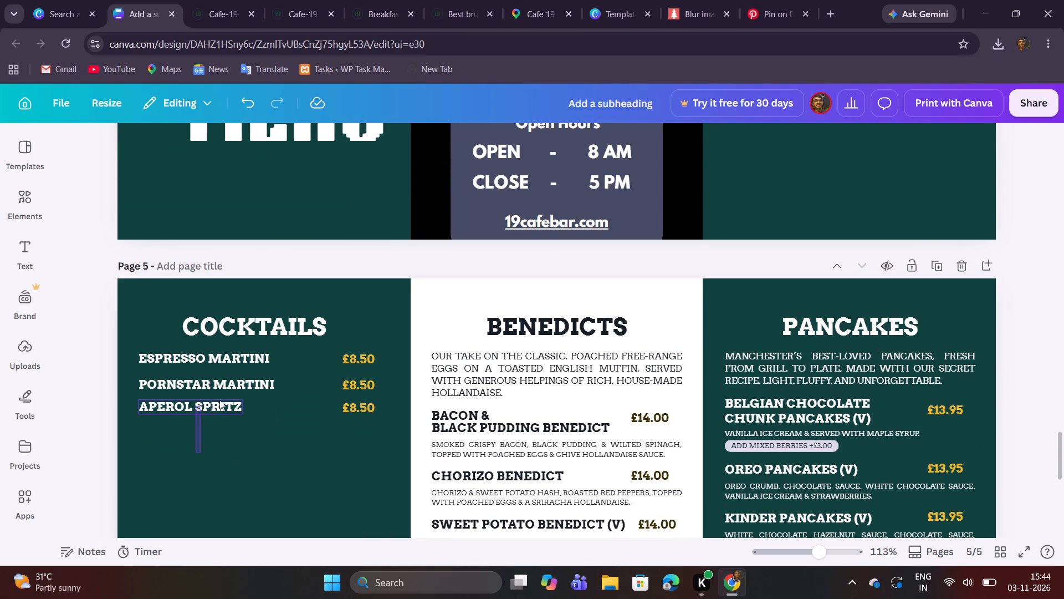
left_click_drag(219, 400, 378, 407)
left_click(283, 369)
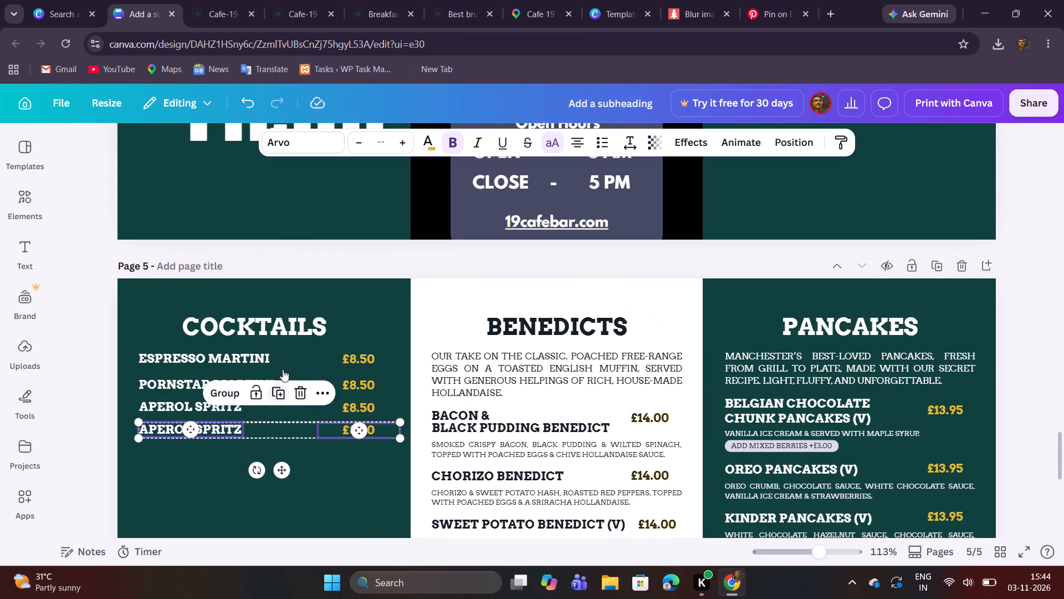
left_click(289, 456)
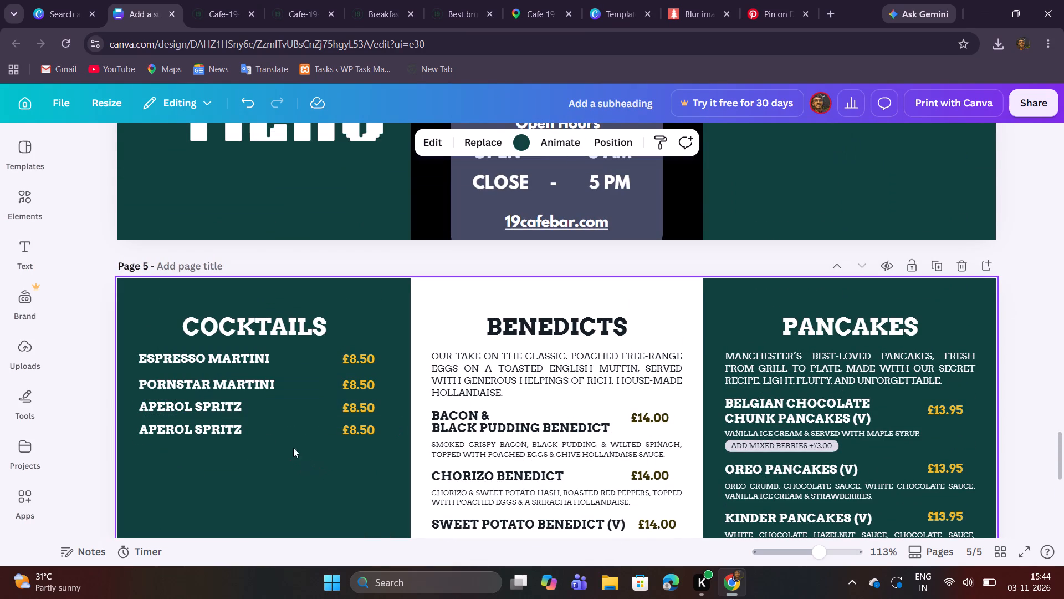
Switch to the drinks menu PDF and copy the Bloody Mary item name from the Cocktails section.
left_click(217, 14)
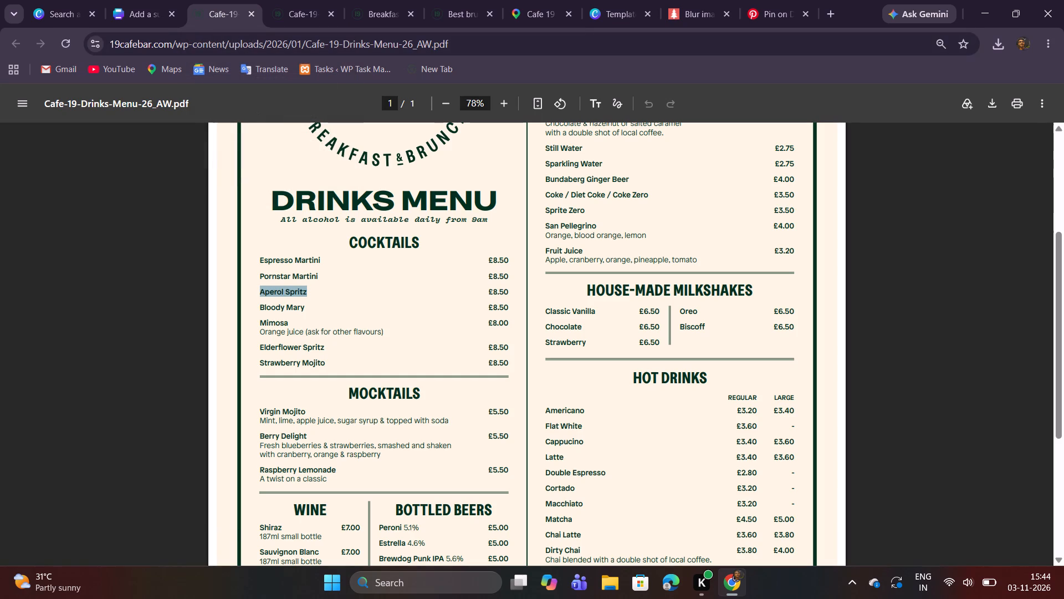
left_click_drag(260, 309, 318, 308)
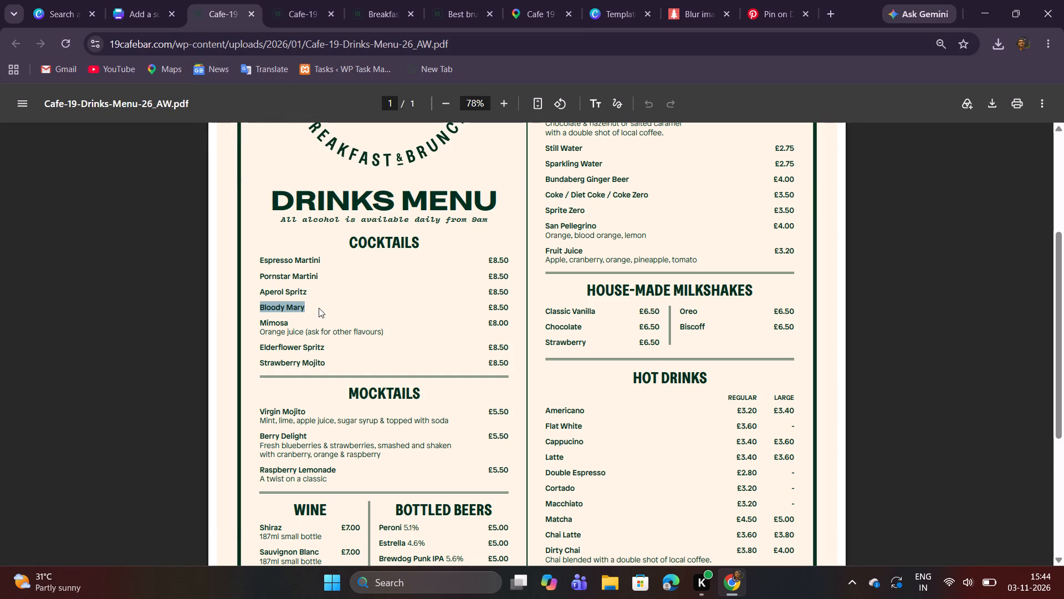
key("ctrl+c")
Return to the brochure, replace the fourth cocktail name with Bloody Mary and narrow its text box to fit on one line.
left_click(123, 0)
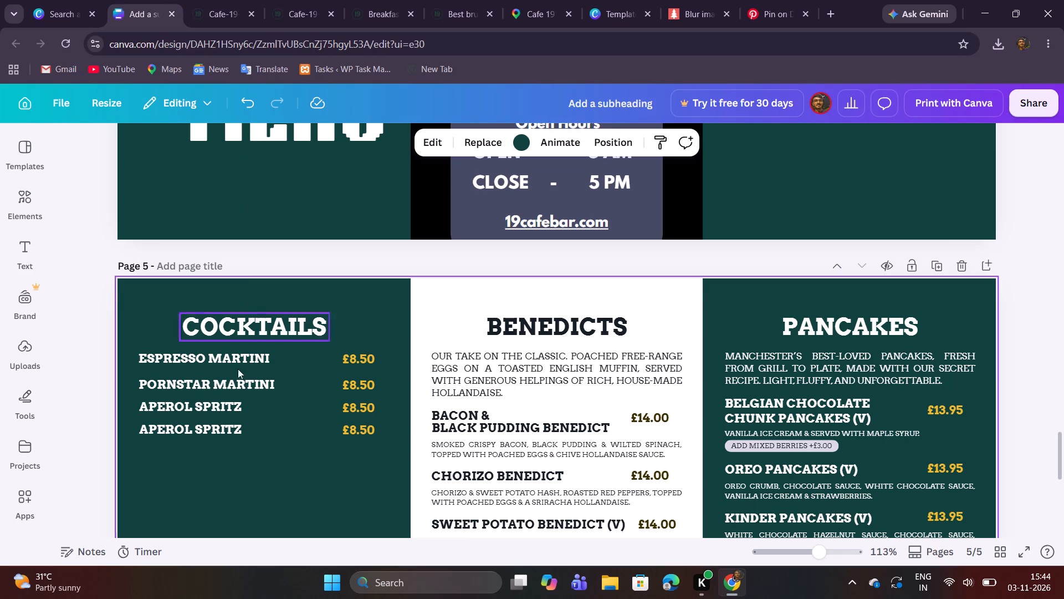
left_click_drag(203, 446, 211, 434)
double_click(200, 429)
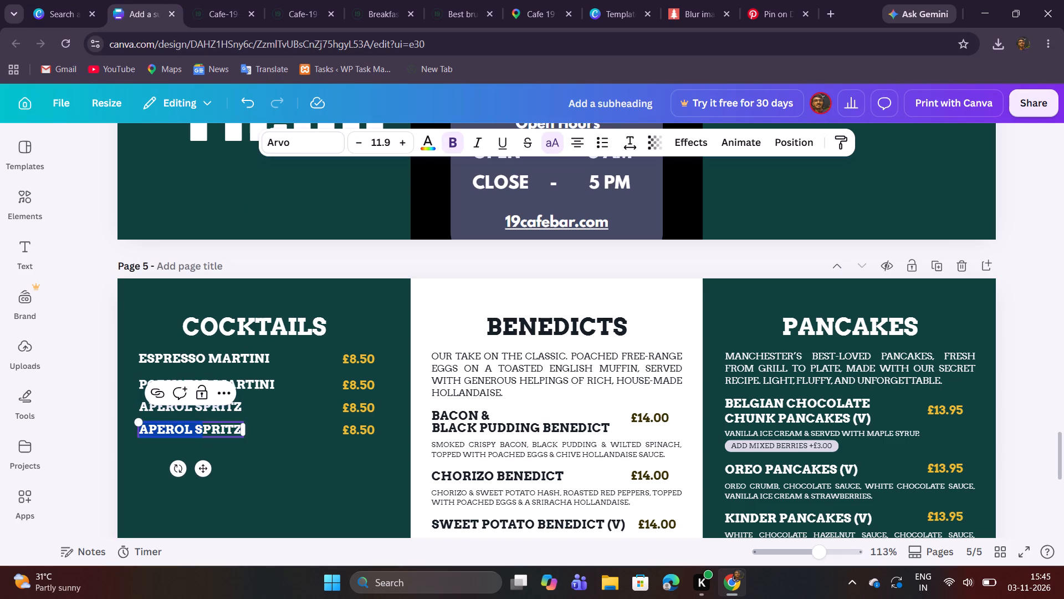
key("ctrl+a")
key("ctrl+v")
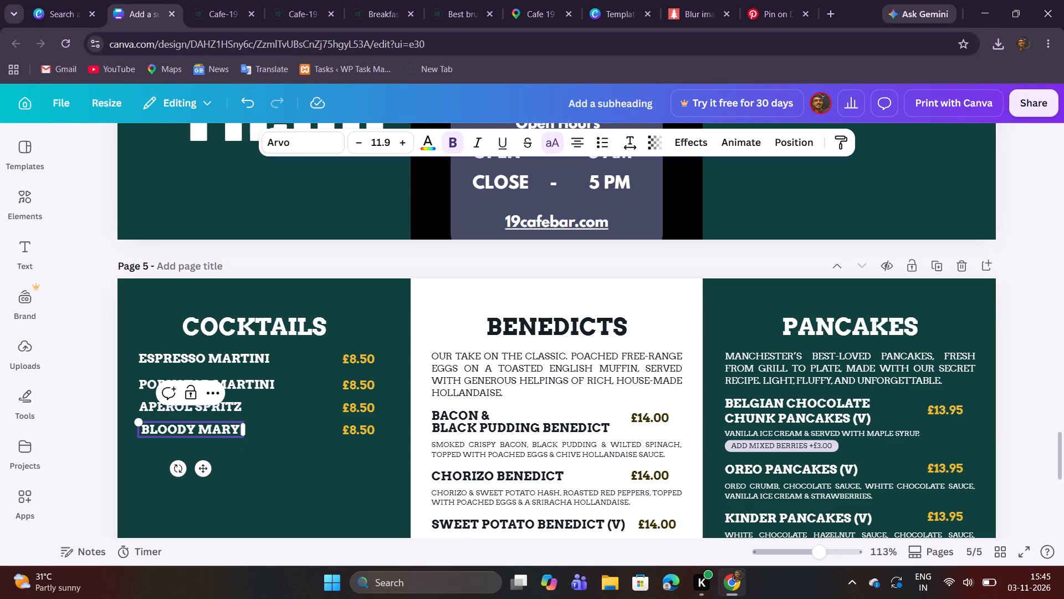
left_click_drag(245, 427, 238, 427)
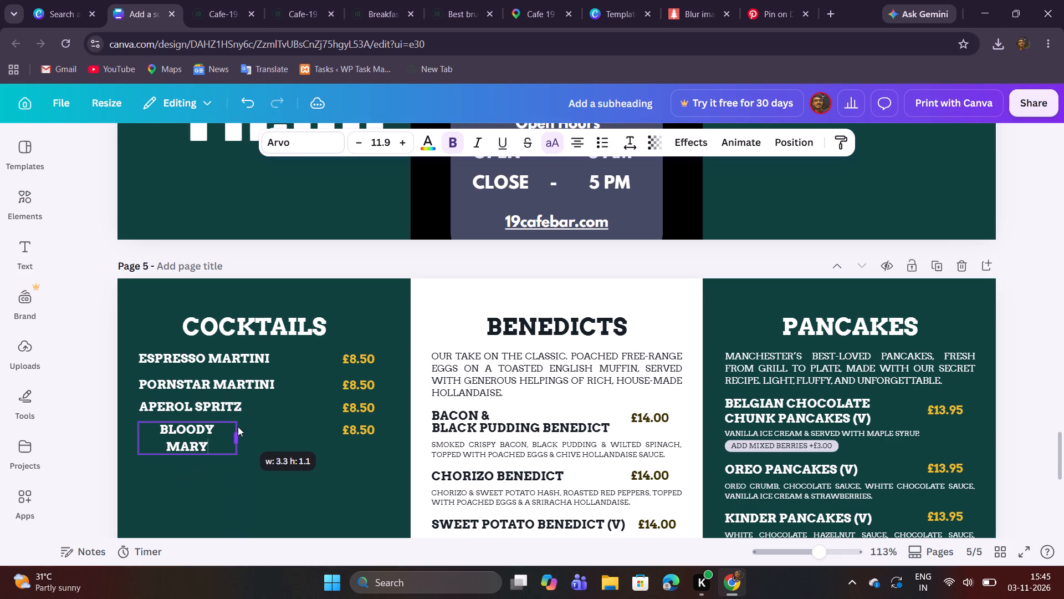
left_click_drag(238, 427, 240, 428)
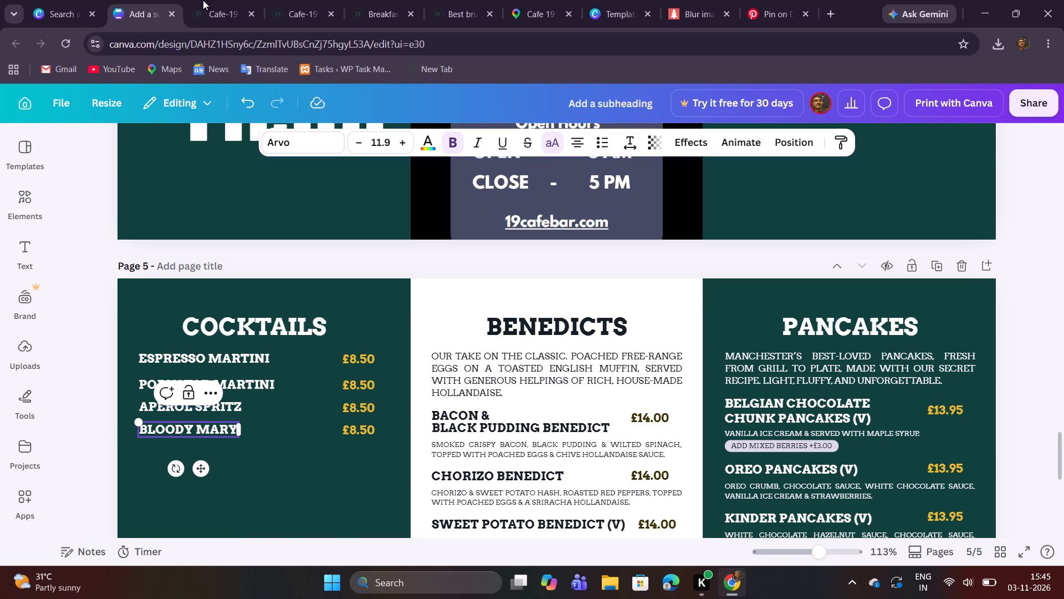
Switch to the drinks menu PDF and copy the Mimosa item name from the Cocktails section.
left_click(209, 0)
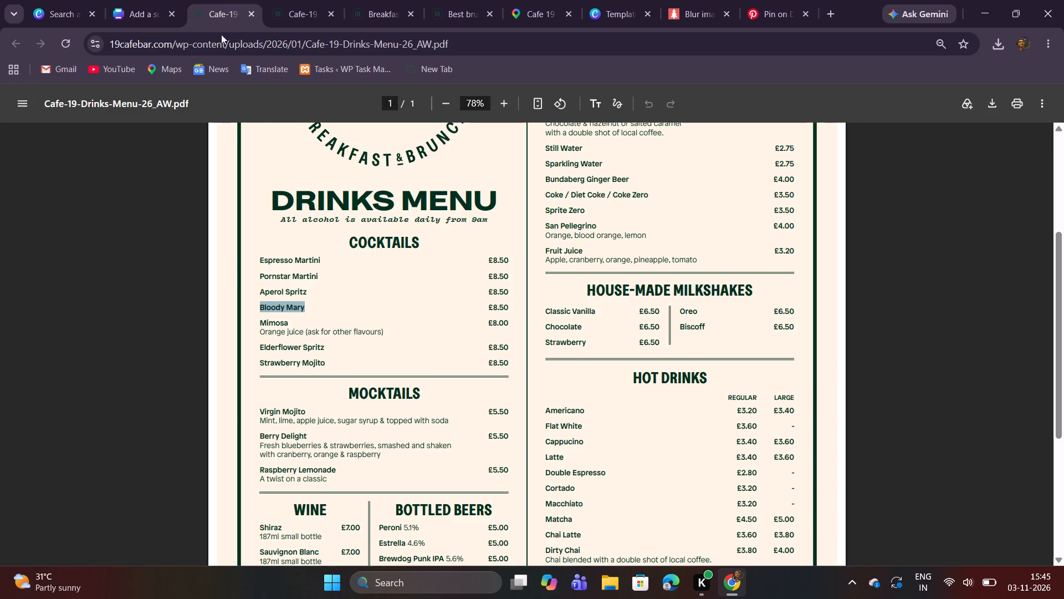
left_click_drag(260, 322, 290, 320)
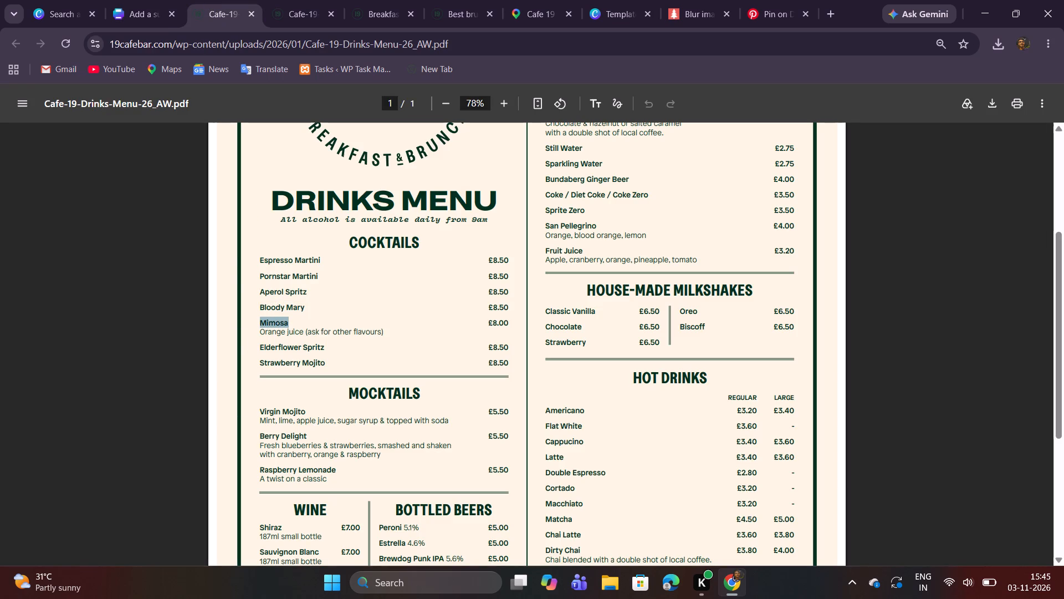
left_click_drag(290, 320, 290, 320)
key("ctrl+c")
key("ctrl+c")
Return to the brochure and duplicate the Bloody Mary name and price together as a fifth row directly below it.
left_click(69, 0)
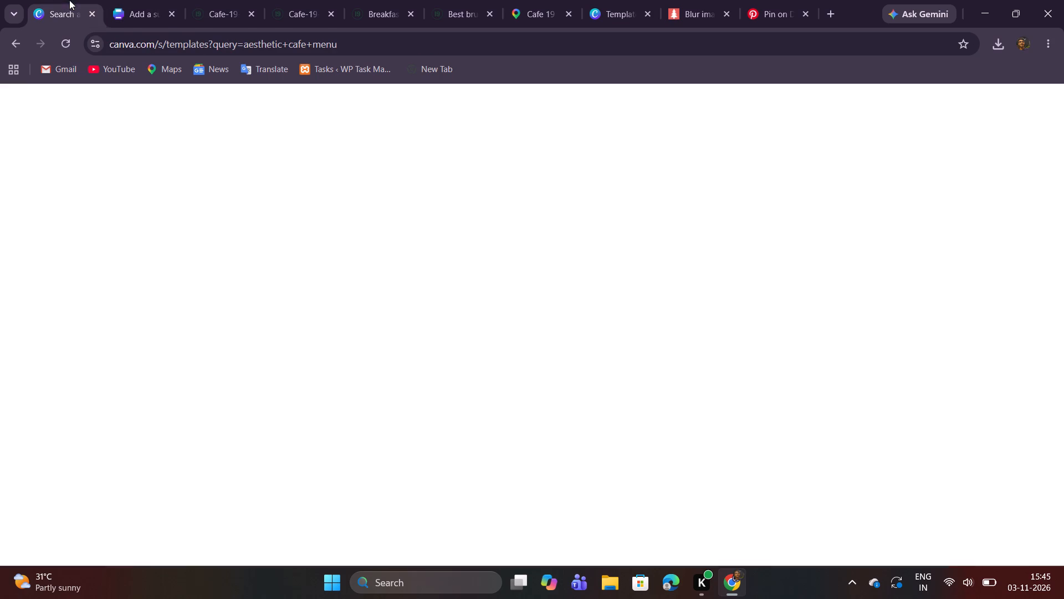
left_click(119, 1)
scroll(306, 256, "down", 1)
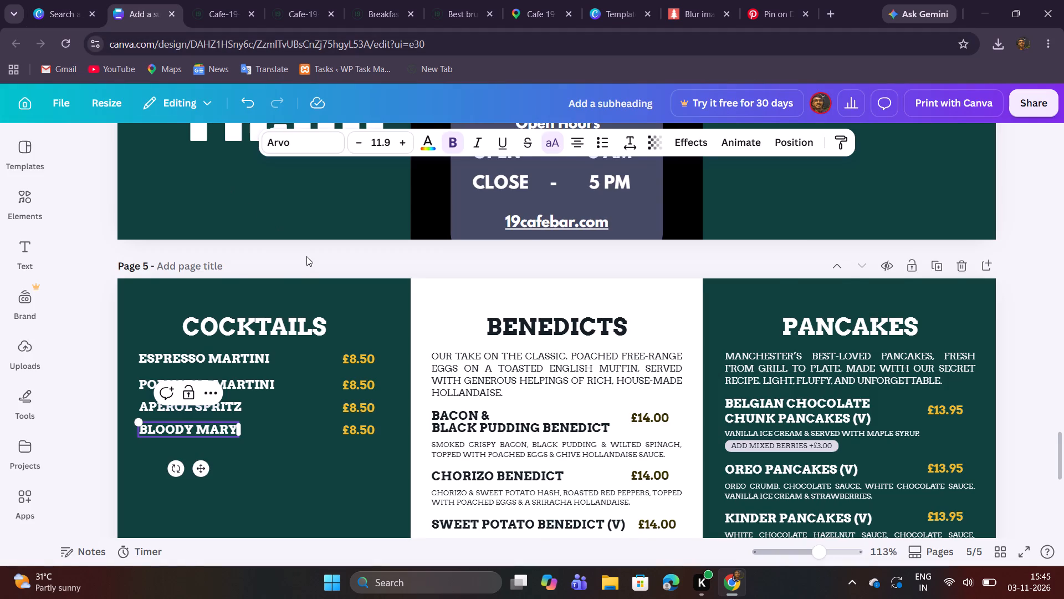
left_click(300, 464)
left_click_drag(223, 407, 342, 358)
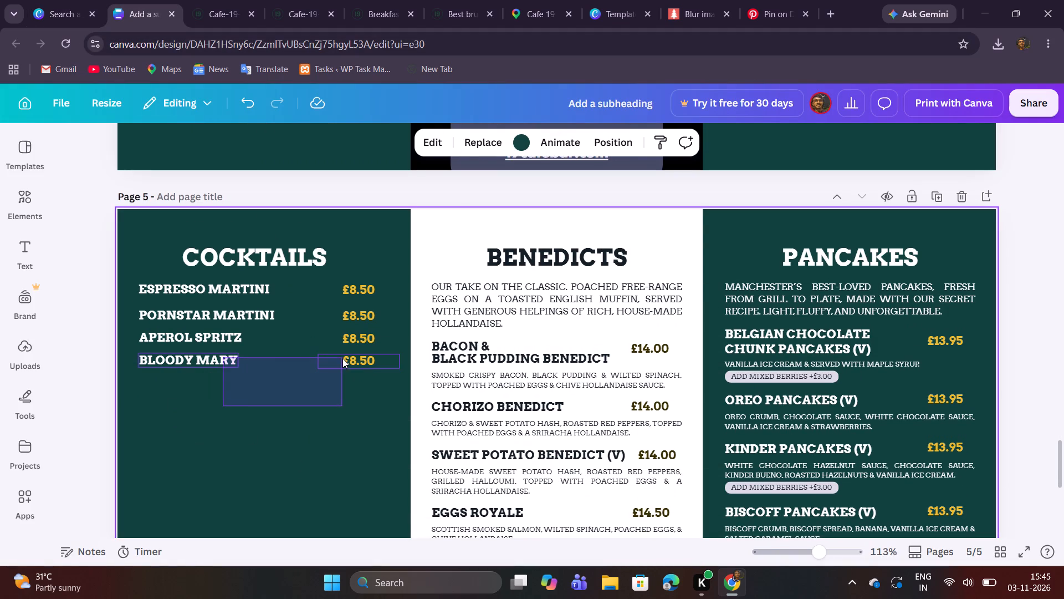
left_click_drag(342, 358, 343, 358)
left_click(282, 324)
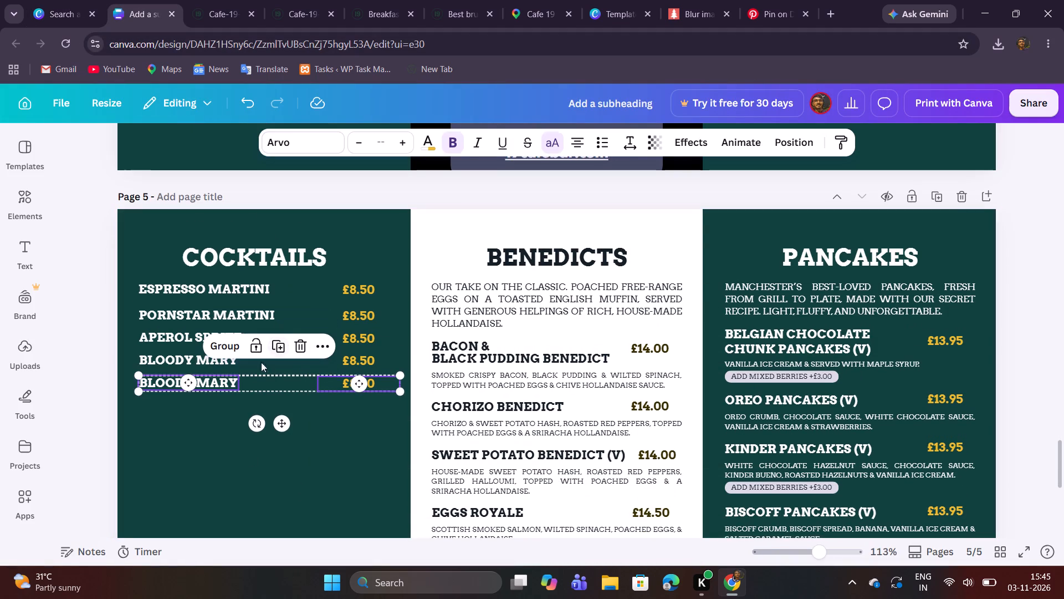
Replace the fifth cocktail name with Mimosa and narrow its text box to about 2.1 wide to fit the text.
left_click(180, 427)
double_click(190, 388)
key("ctrl+v")
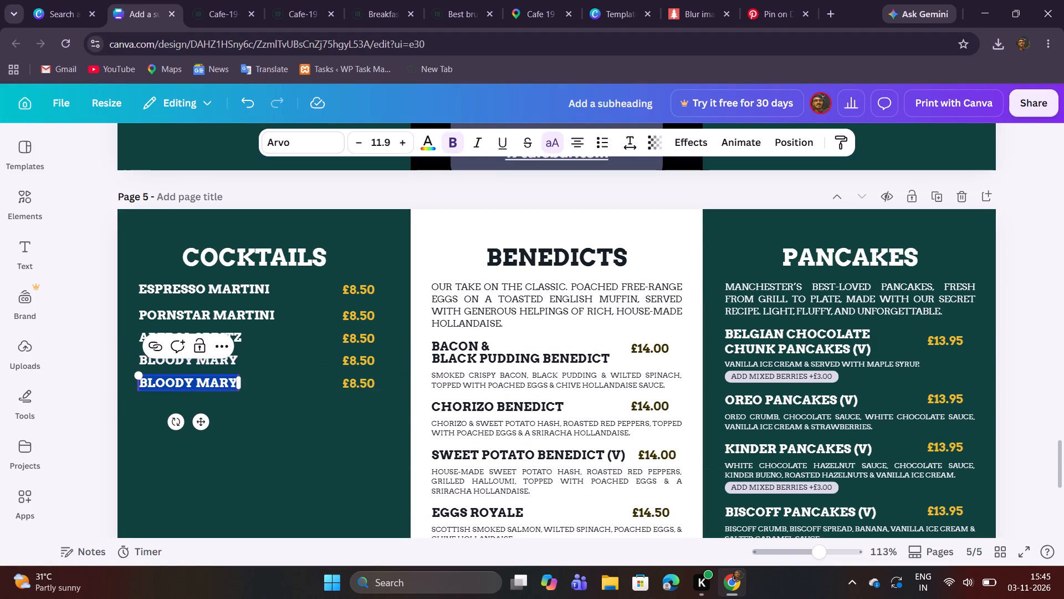
left_click_drag(239, 382, 229, 380)
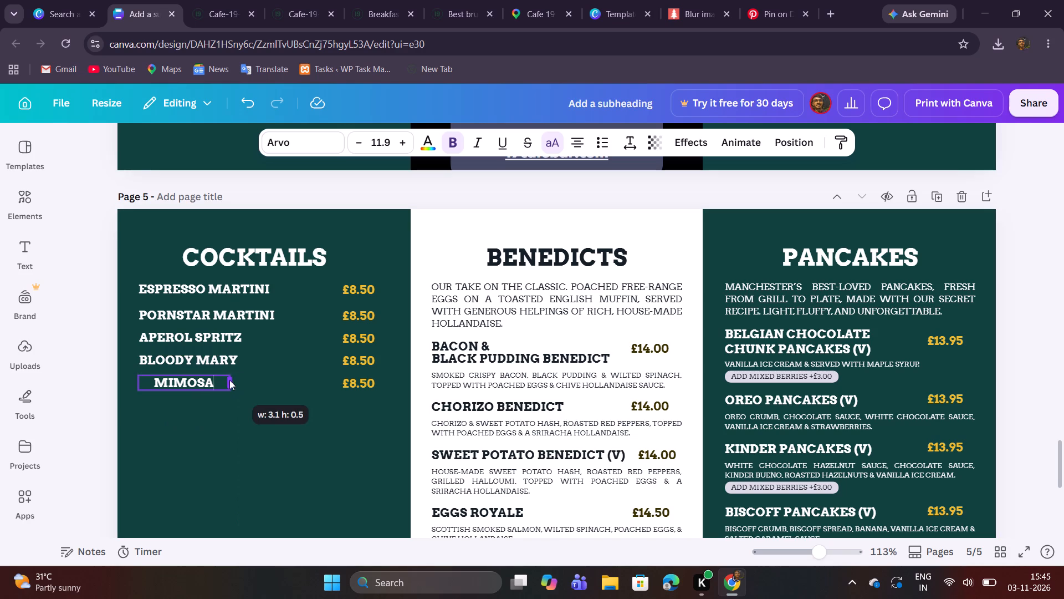
left_click_drag(229, 380, 199, 378)
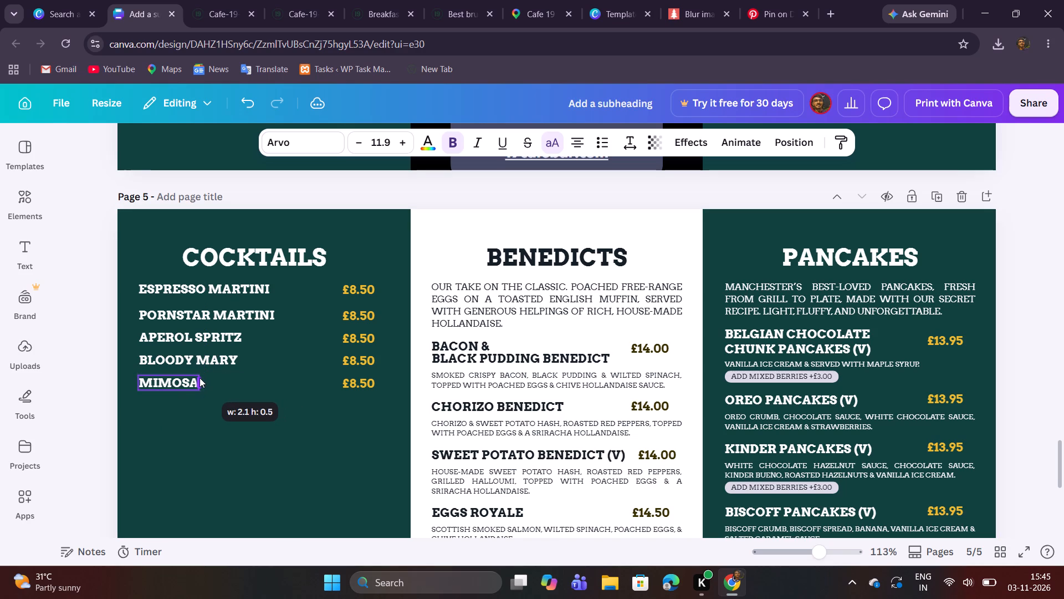
Finish narrowing the Mimosa text box to about 2.1 wide so it fits the name.
left_click_drag(199, 378, 199, 379)
left_click(211, 402)
Check Mimosa's price in the drinks menu PDF, and set its price in the brochure to £8.00.
left_click(219, 14)
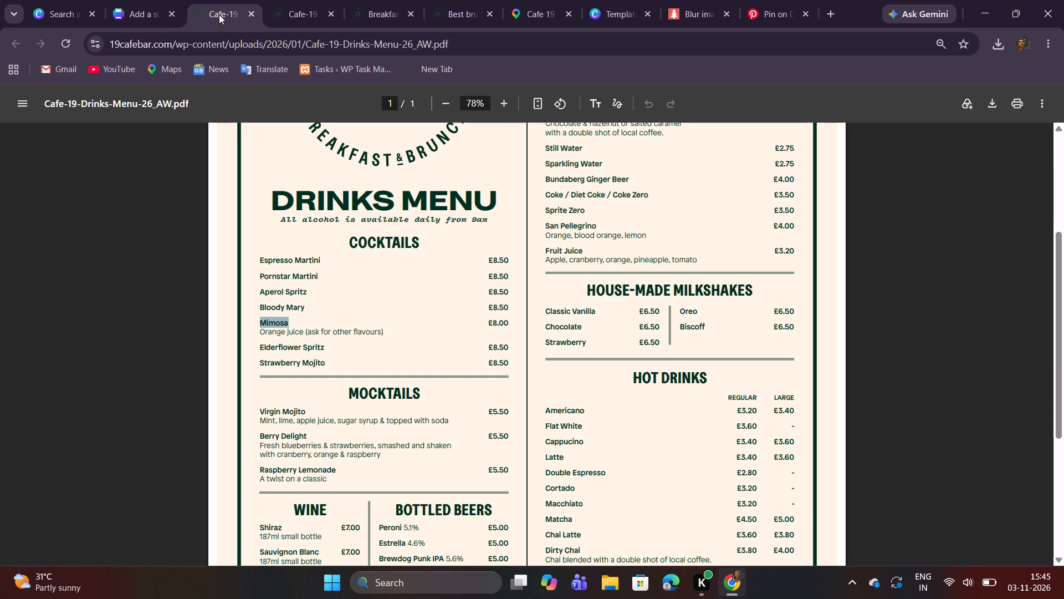
left_click(149, 0)
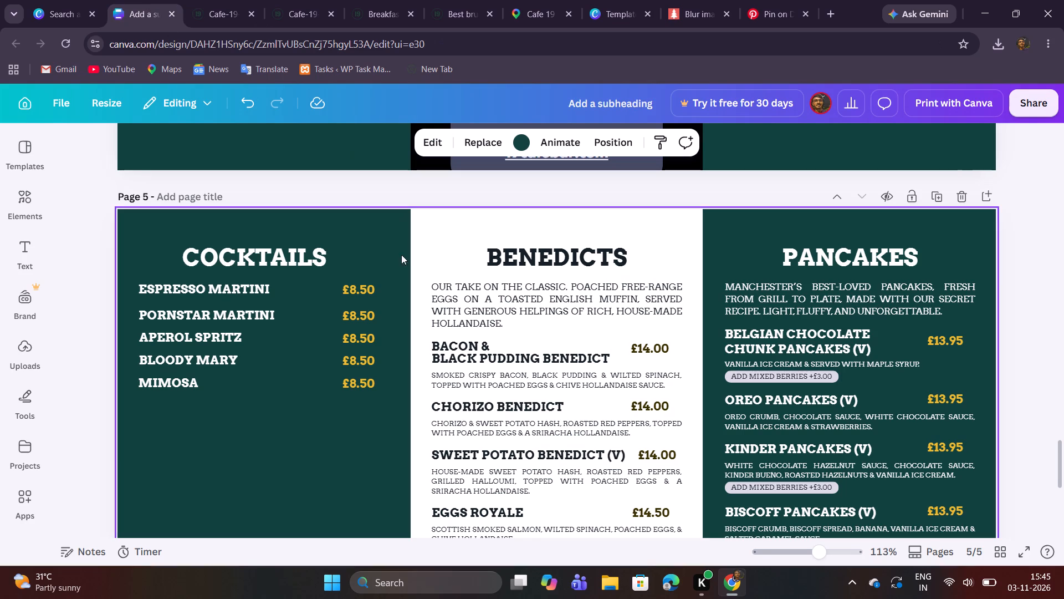
double_click(369, 378)
left_click(372, 381)
left_click(381, 384)
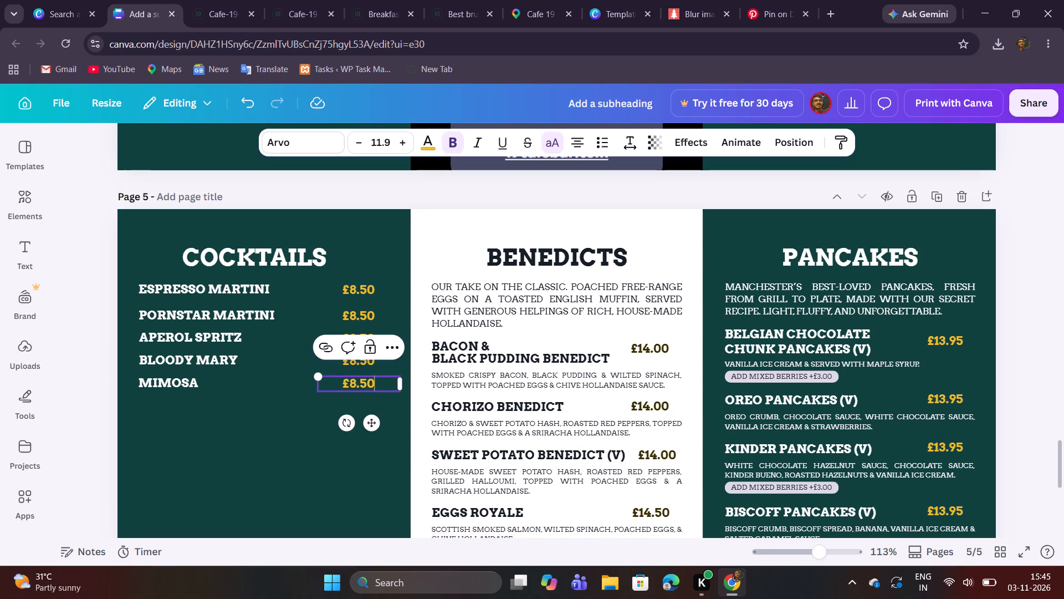
key("BackSpace")
key("BackSpace")
type("00")
left_click(315, 459)
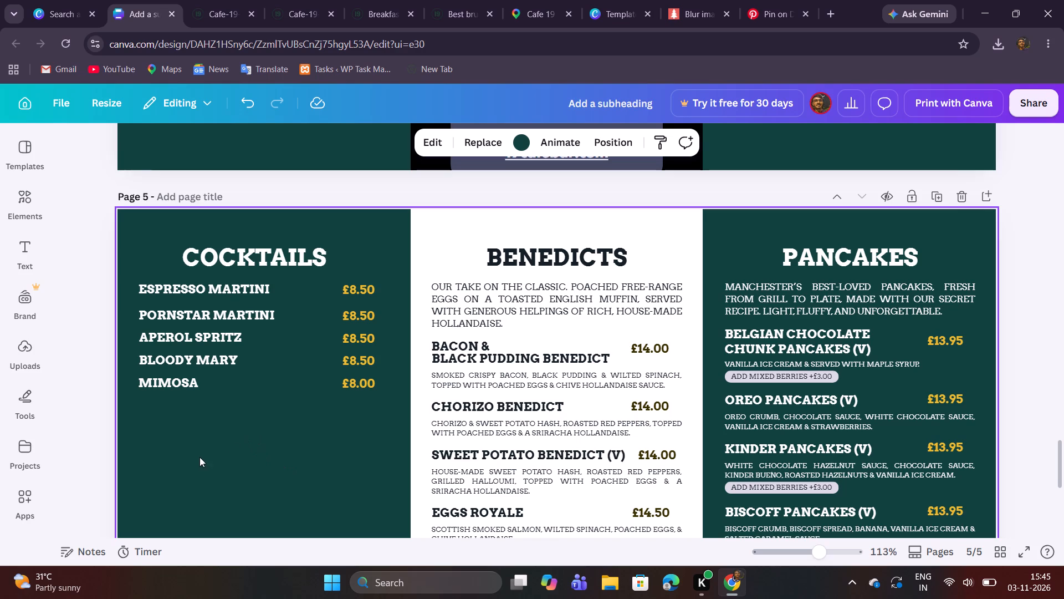
Move the Pornstar Martini to Mimosa names and prices up slightly together, closer to the Espresso Martini row.
left_click_drag(167, 441, 367, 314)
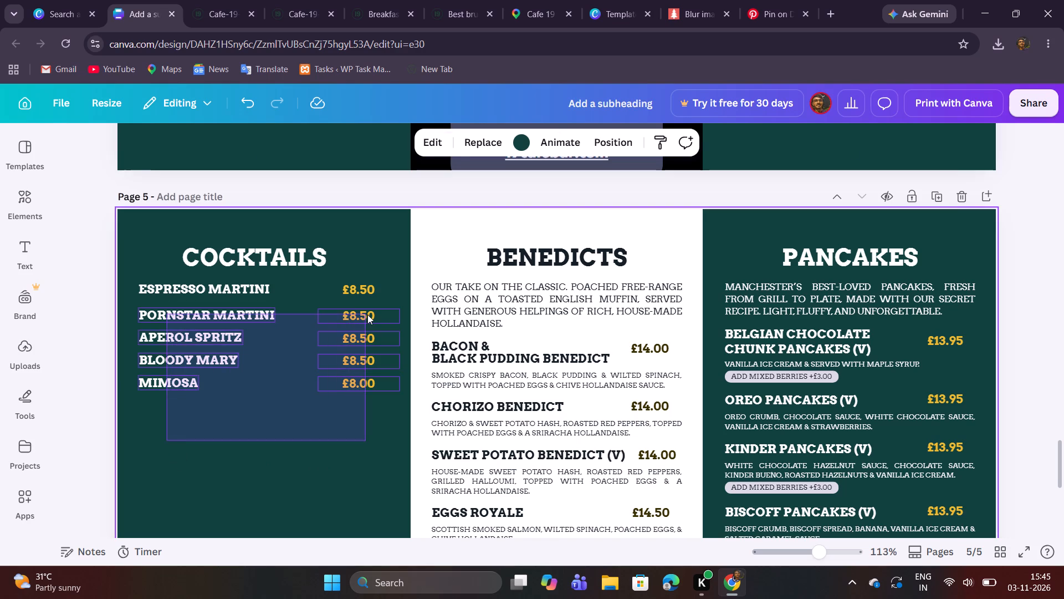
left_click(292, 353)
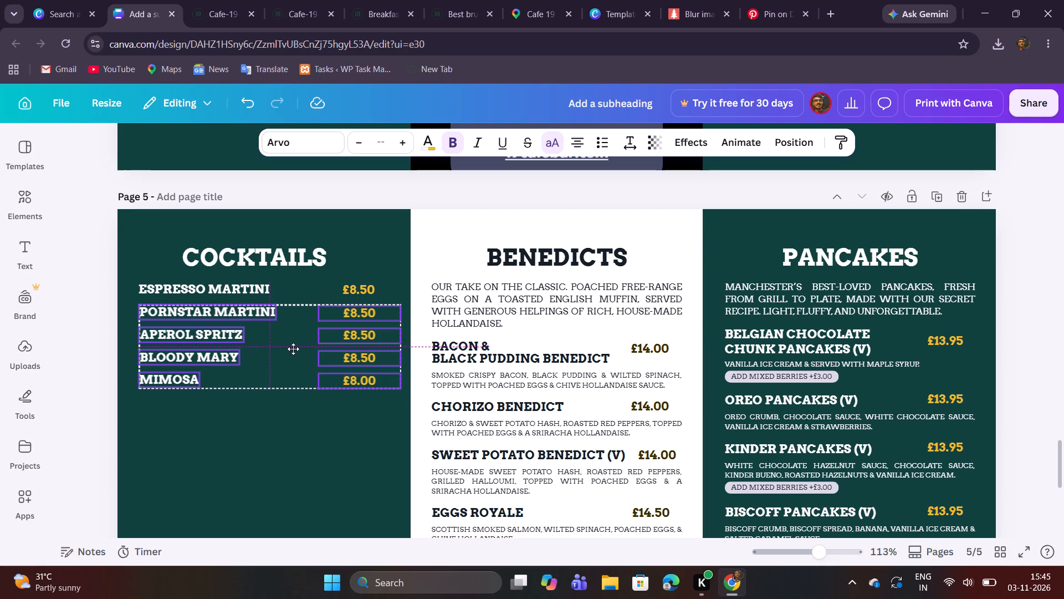
left_click(313, 410)
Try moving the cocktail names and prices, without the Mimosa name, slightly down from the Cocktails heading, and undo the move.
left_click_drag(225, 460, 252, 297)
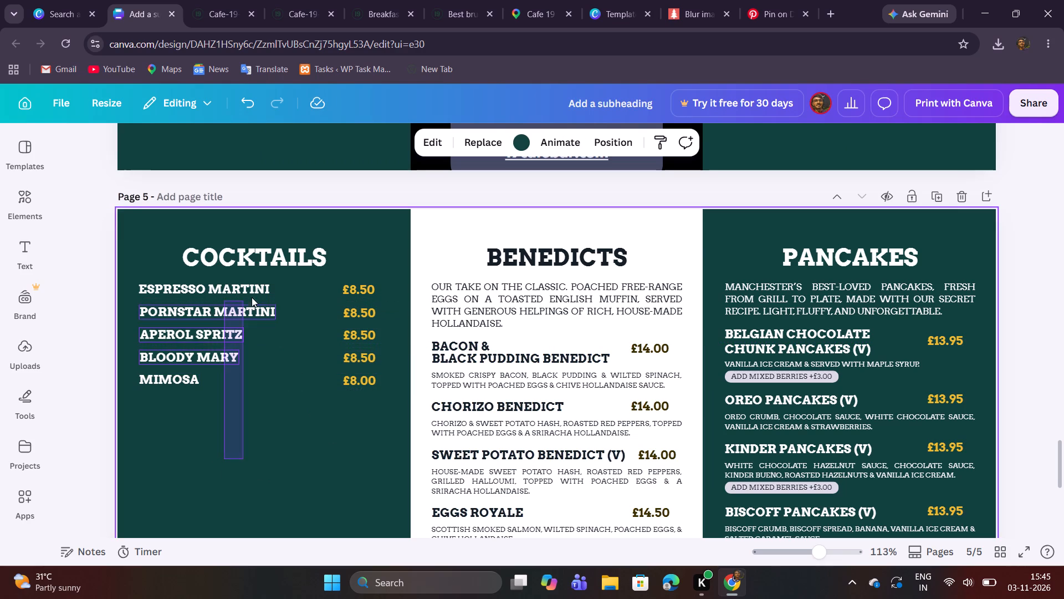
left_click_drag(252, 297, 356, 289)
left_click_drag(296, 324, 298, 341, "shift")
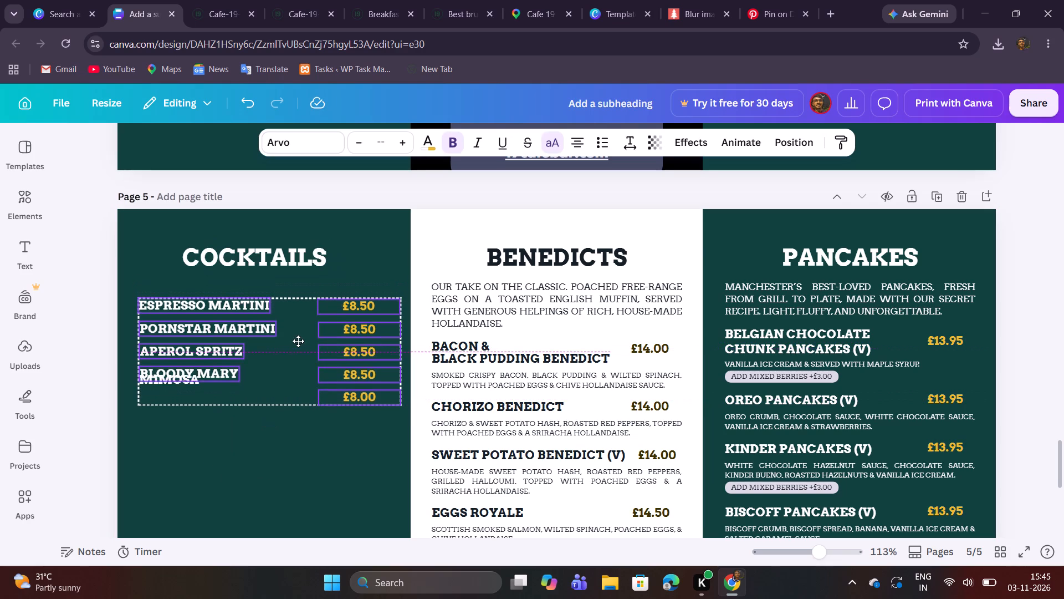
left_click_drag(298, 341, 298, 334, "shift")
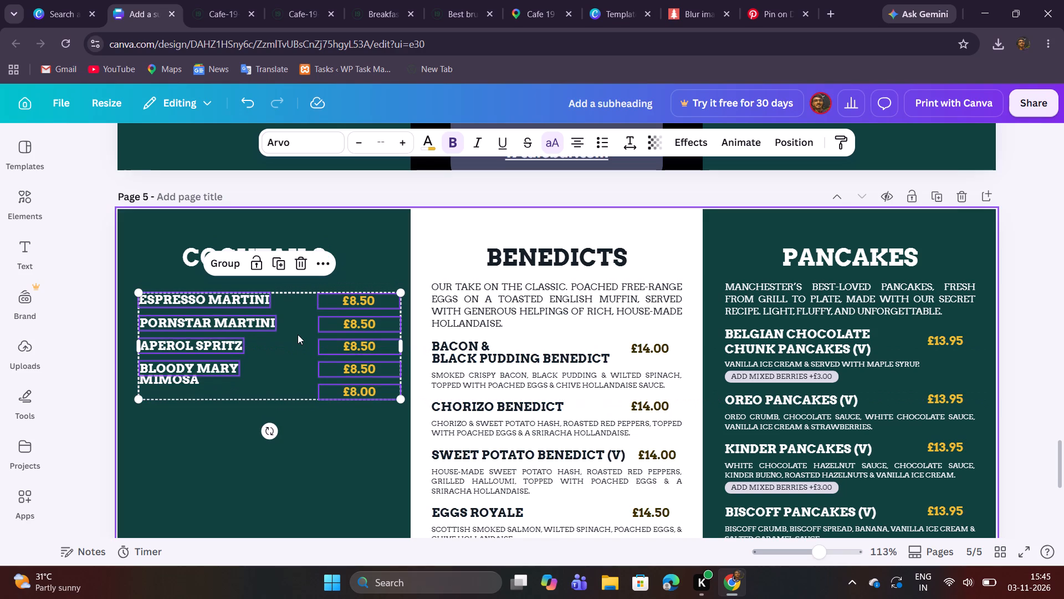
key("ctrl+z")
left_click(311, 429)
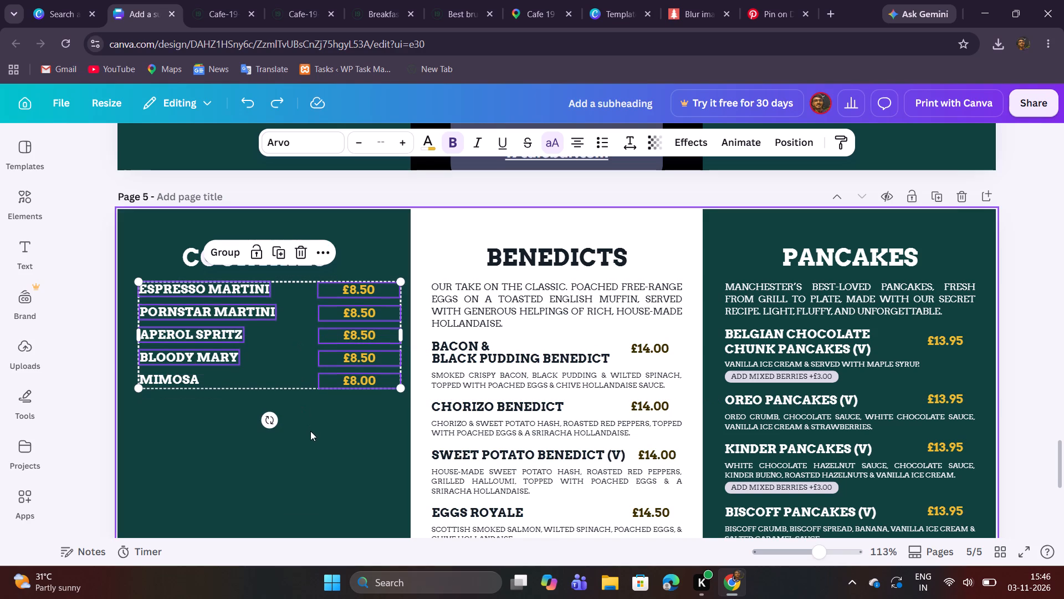
Move all five cocktail names and prices down together slightly to leave more space below the Cocktails heading.
left_click_drag(160, 448, 352, 289)
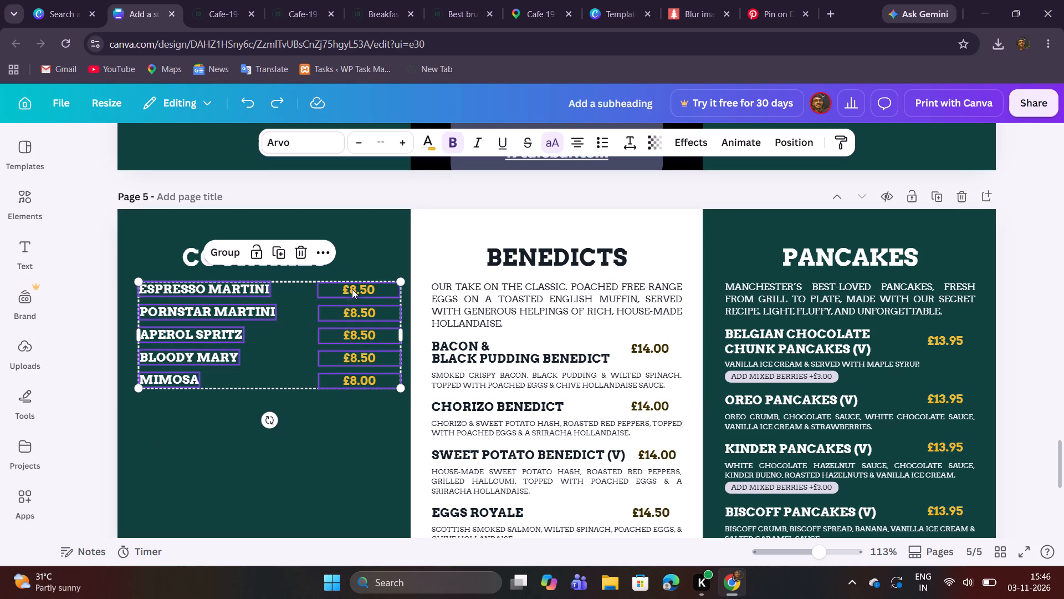
left_click_drag(296, 315, 296, 331, "shift")
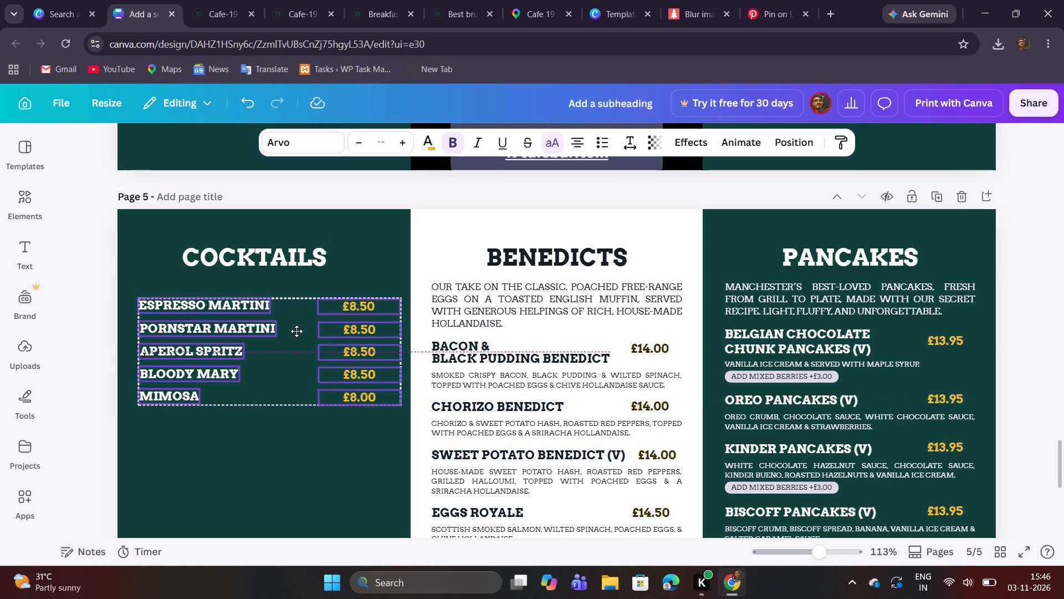
left_click_drag(296, 331, 296, 323, "shift")
left_click(316, 432)
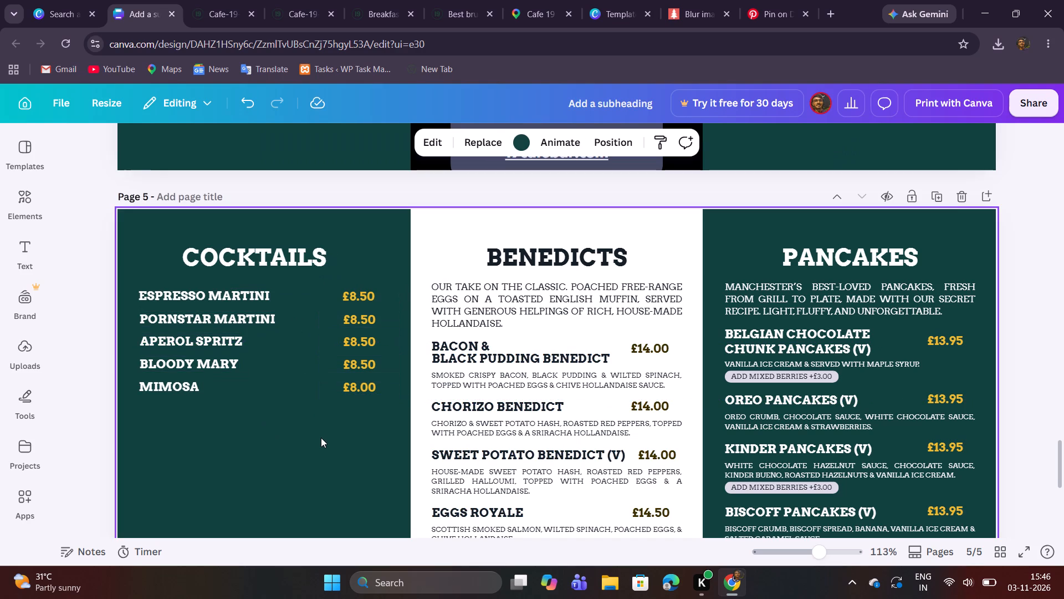
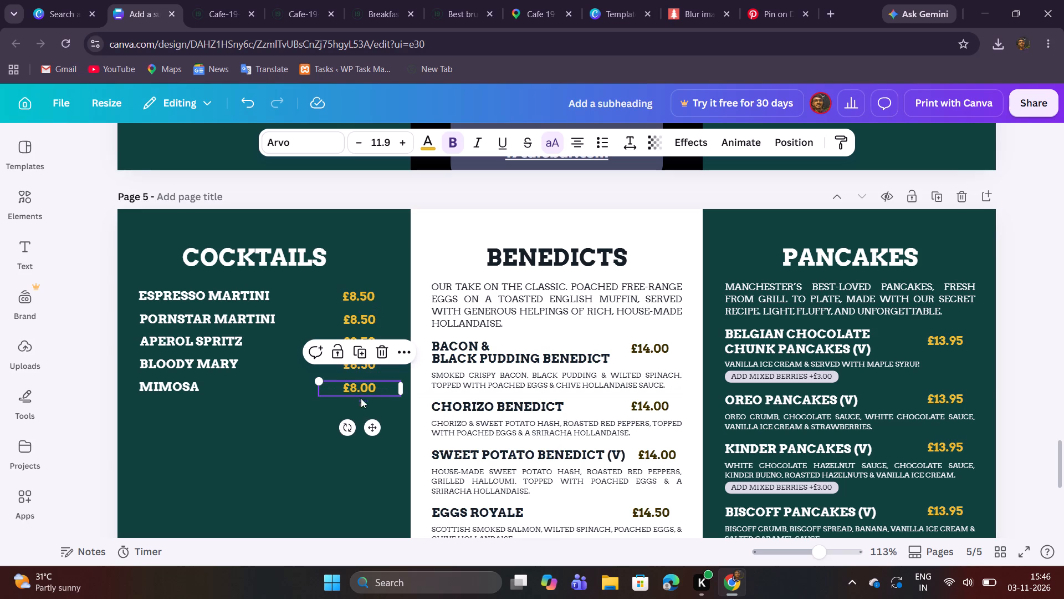
Duplicate the Bacon & Black Pudding Benedict description and place the copy directly beneath Mimosa, left-aligned with the cocktail names.
left_click(287, 476, "shift")
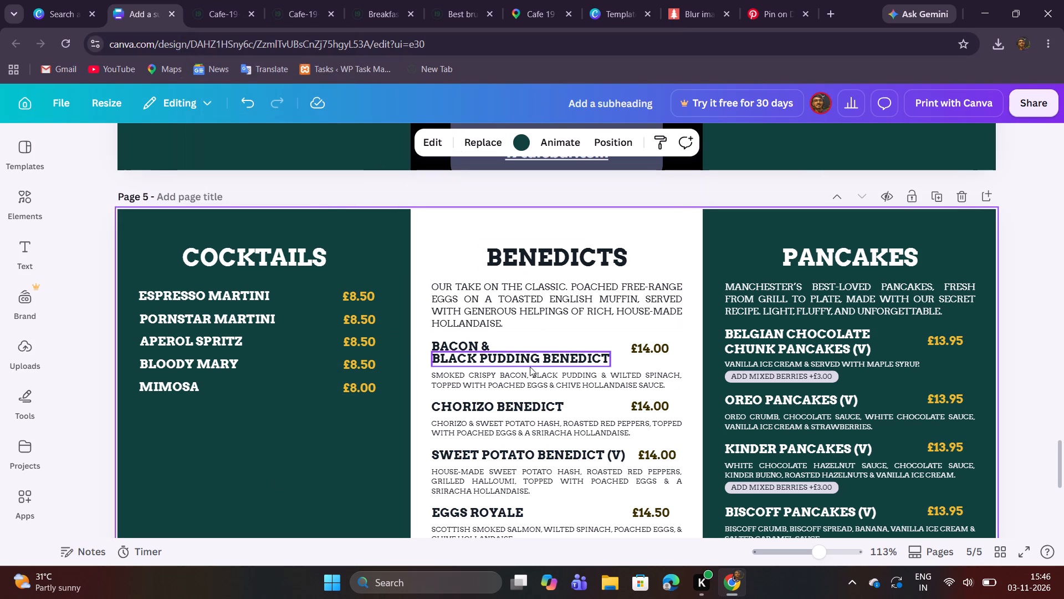
left_click(528, 384)
left_click(551, 339)
left_click_drag(556, 386, 553, 388)
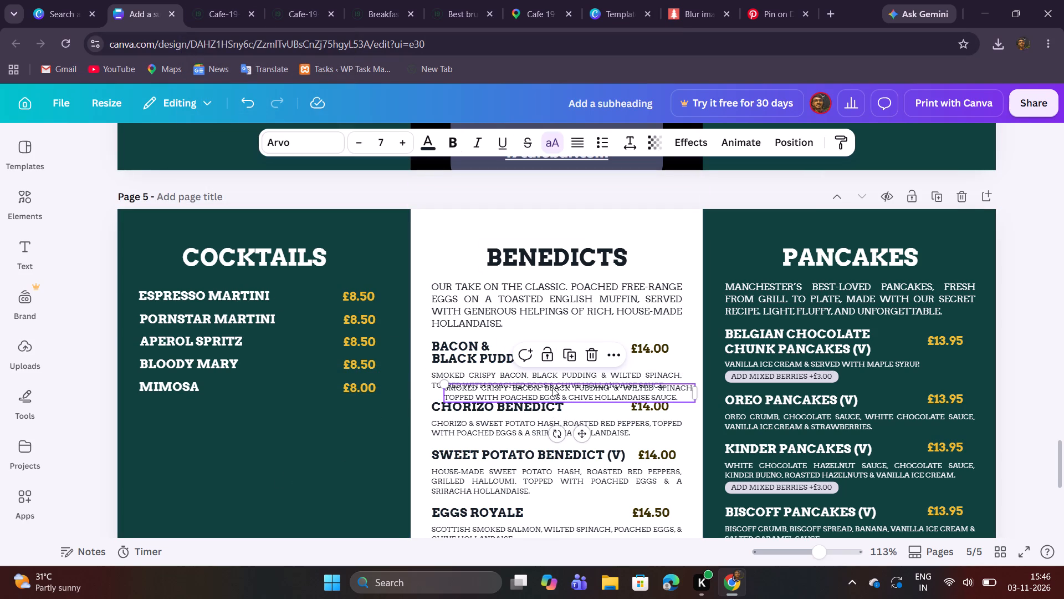
left_click_drag(553, 388, 250, 399)
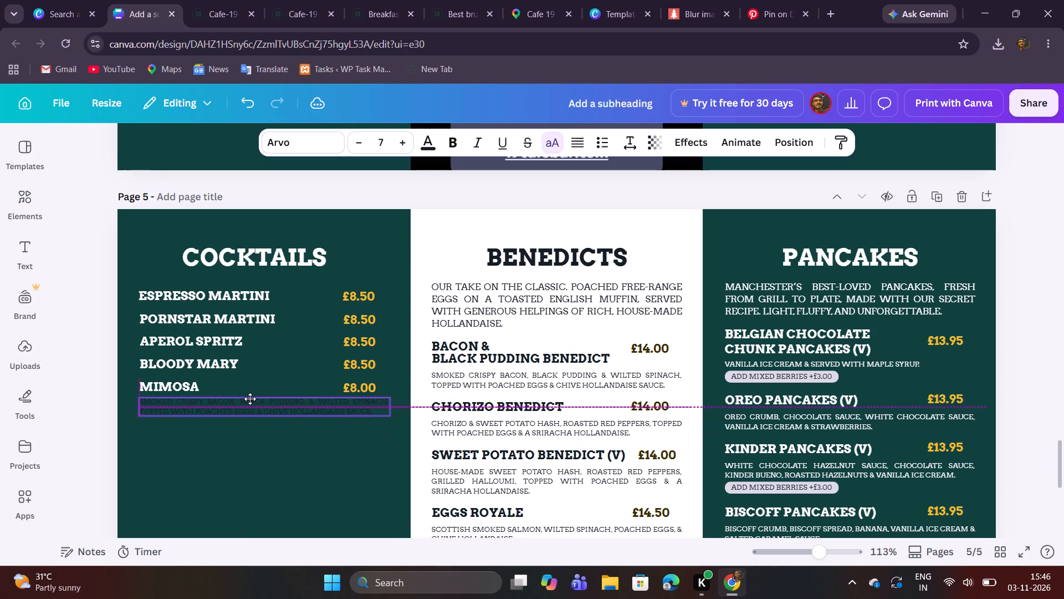
left_click_drag(250, 399, 249, 398)
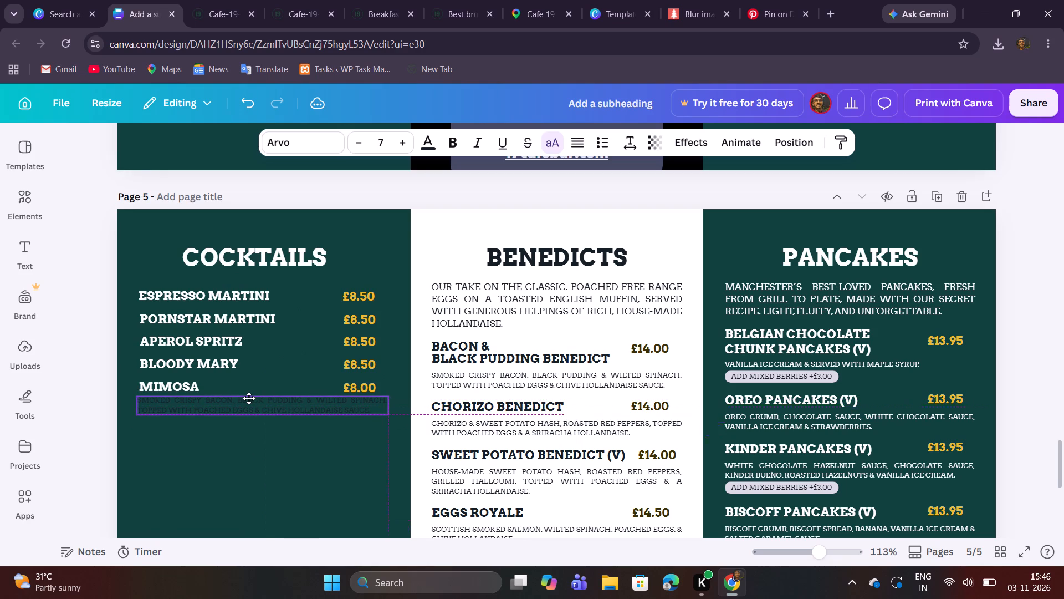
left_click_drag(249, 398, 250, 398)
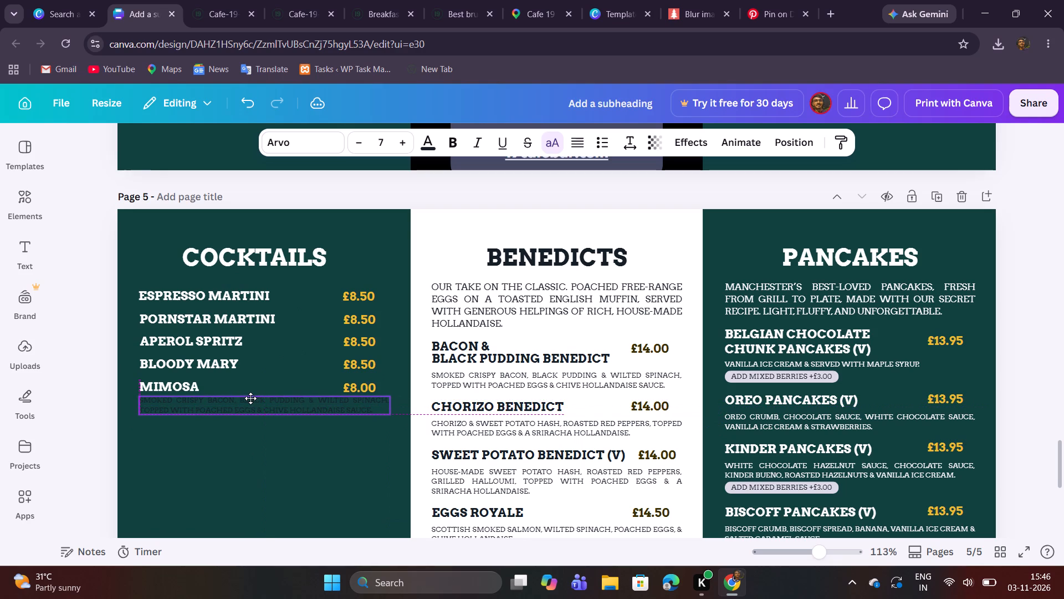
left_click_drag(250, 398, 252, 398)
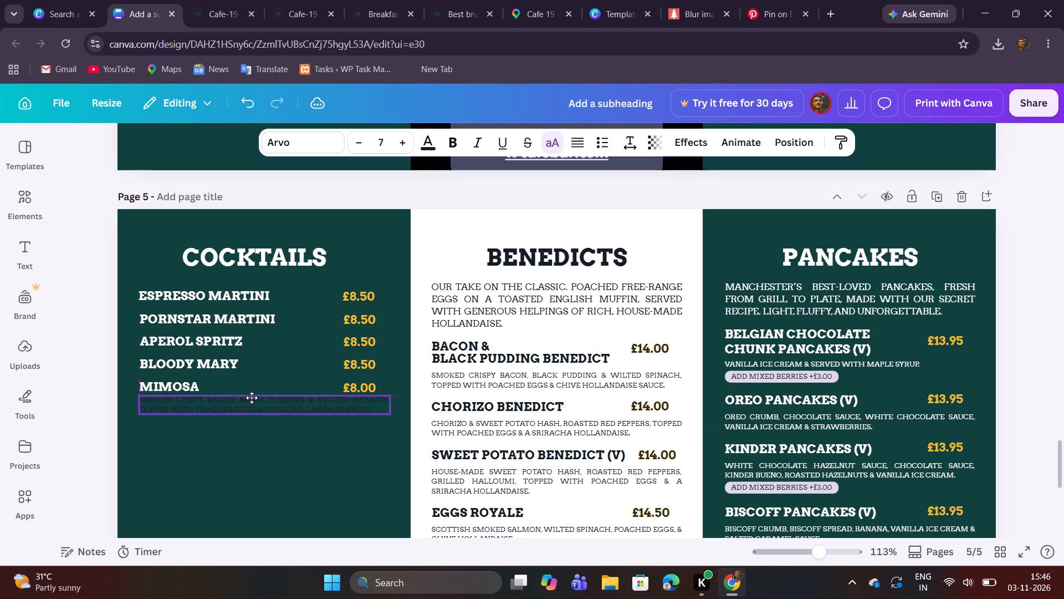
left_click_drag(252, 398, 250, 398)
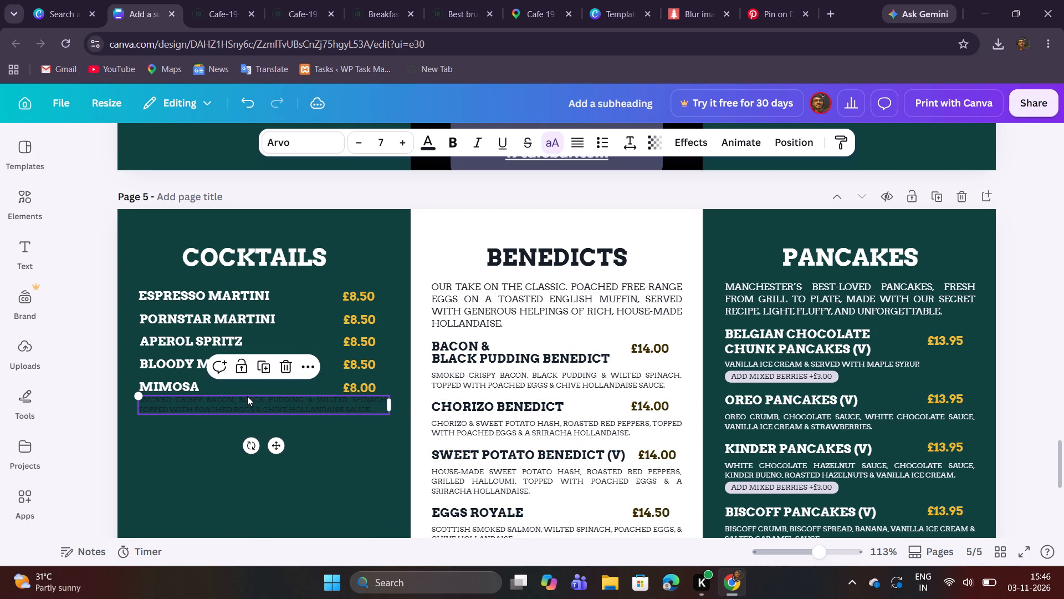
Change the copied description's text colour beneath Mimosa to white.
left_click(438, 144)
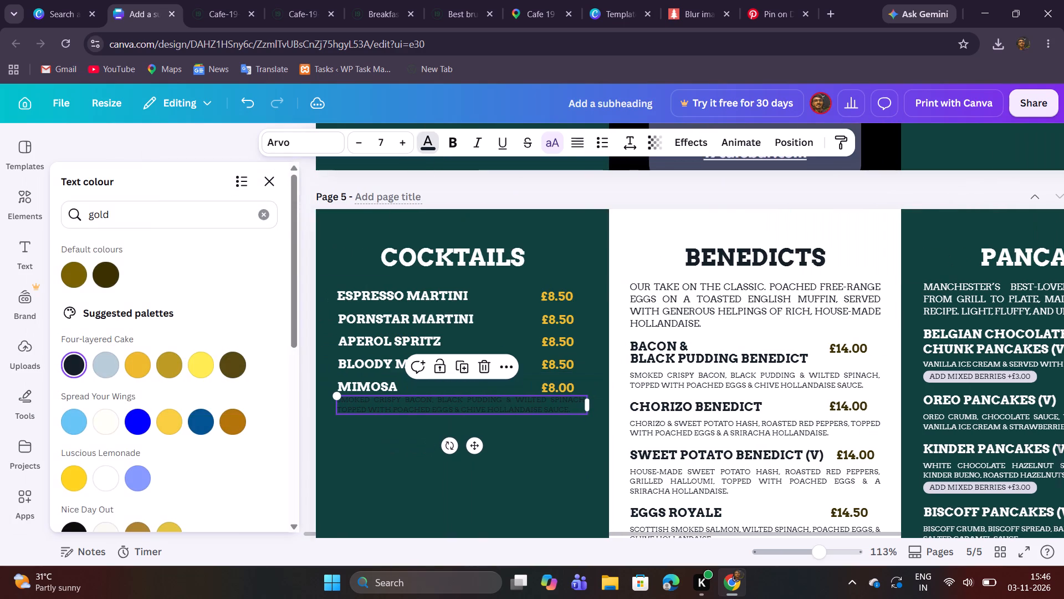
left_click(101, 423)
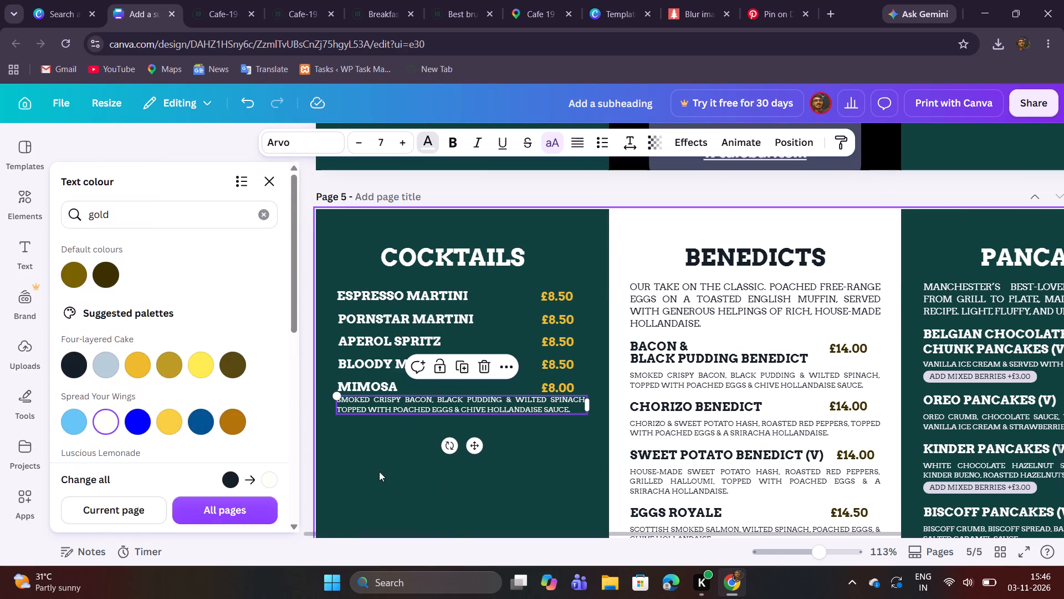
left_click(388, 473)
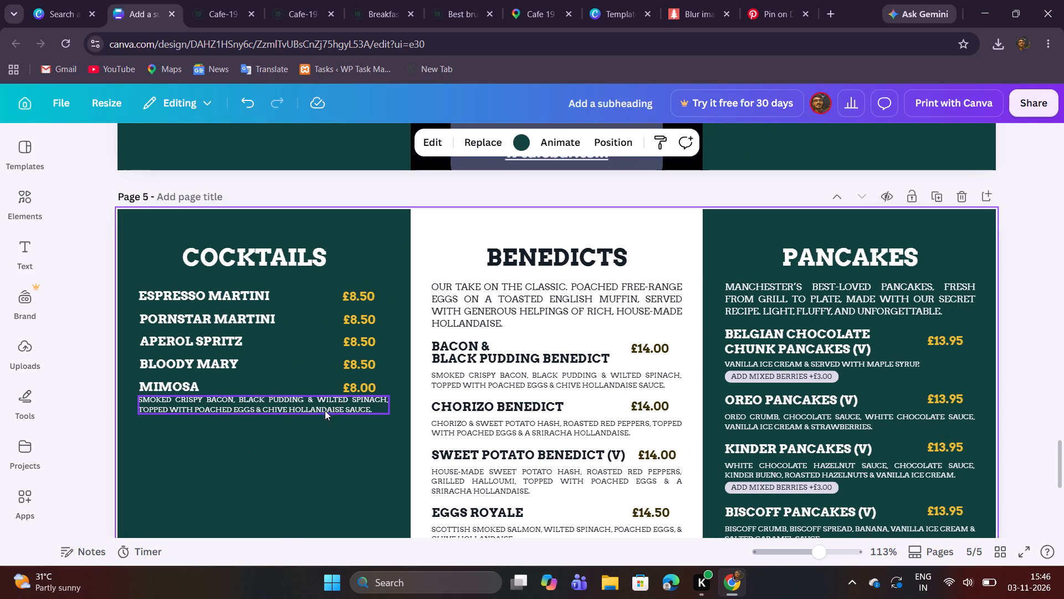
Copy Mimosa's description from the drinks menu PDF and replace the text beneath Mimosa with "Orange juice (ask for other flavours)".
left_click(183, 0)
left_click(200, 0)
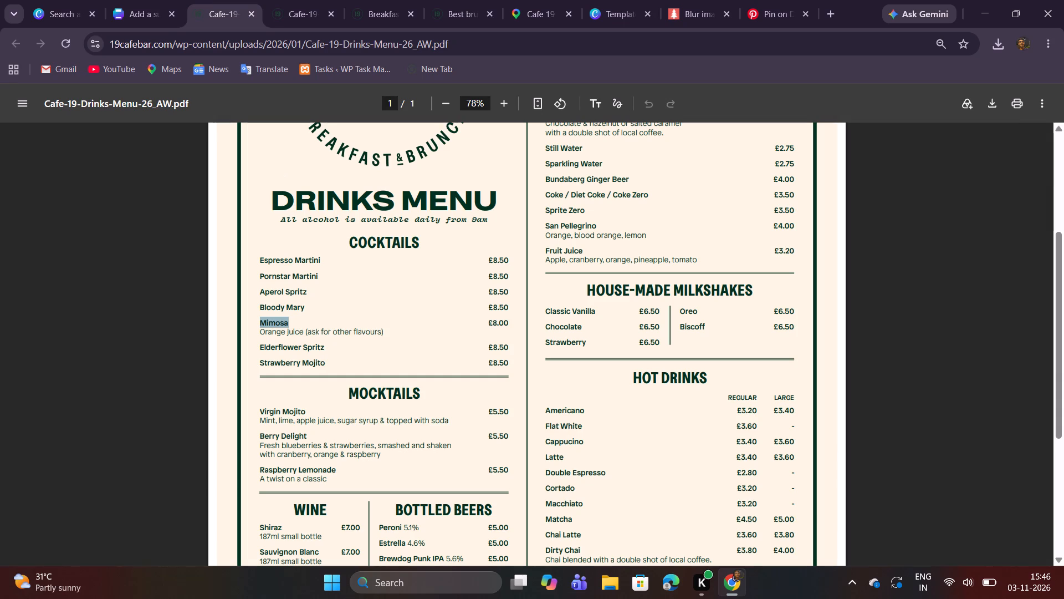
left_click_drag(259, 333, 386, 336)
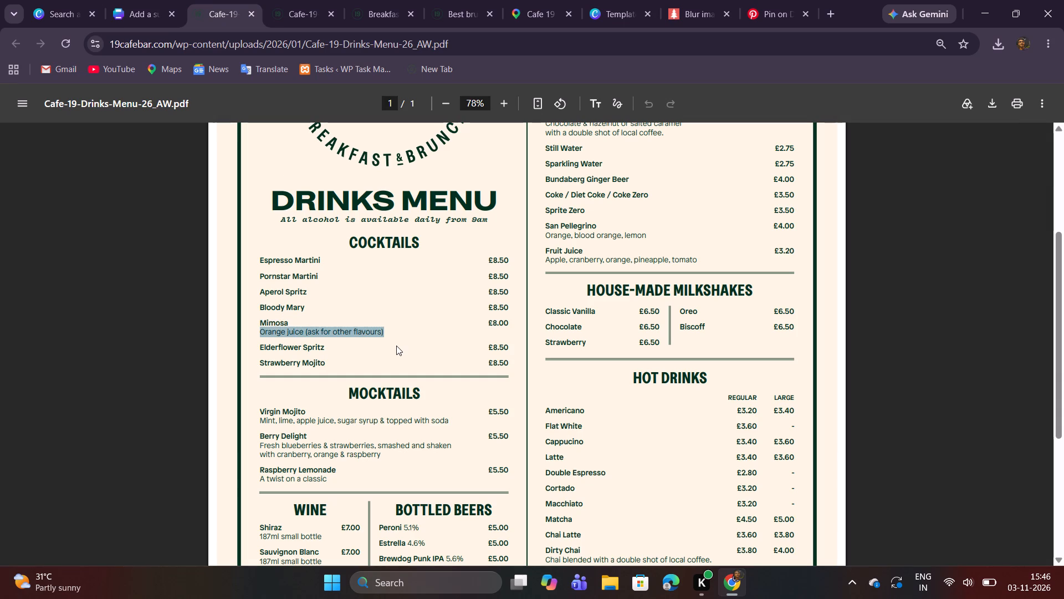
key("ctrl+c")
key("ctrl+c")
left_click(139, 0)
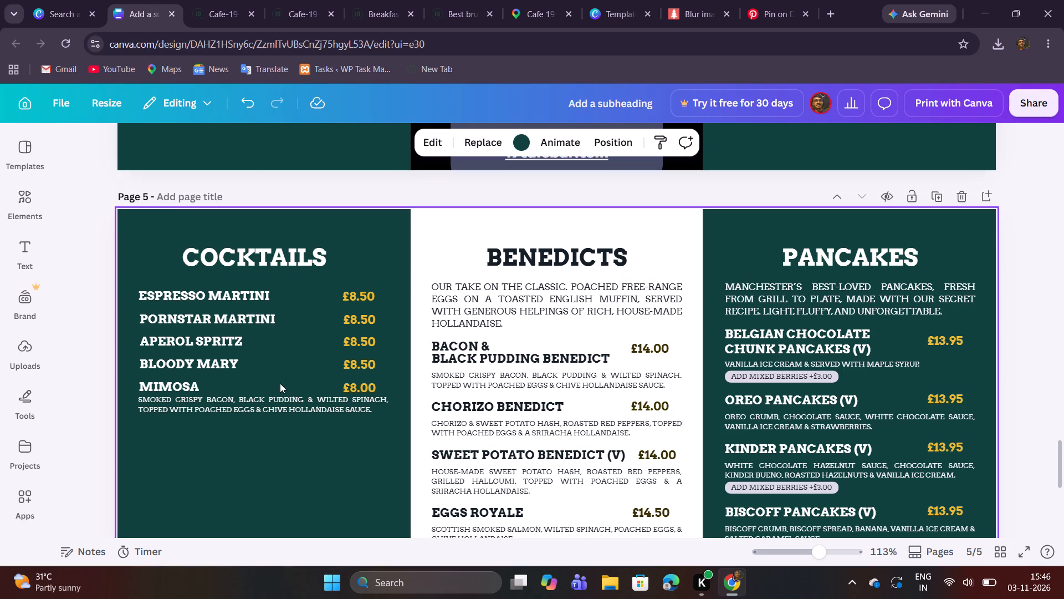
double_click(281, 396)
key("ctrl+v")
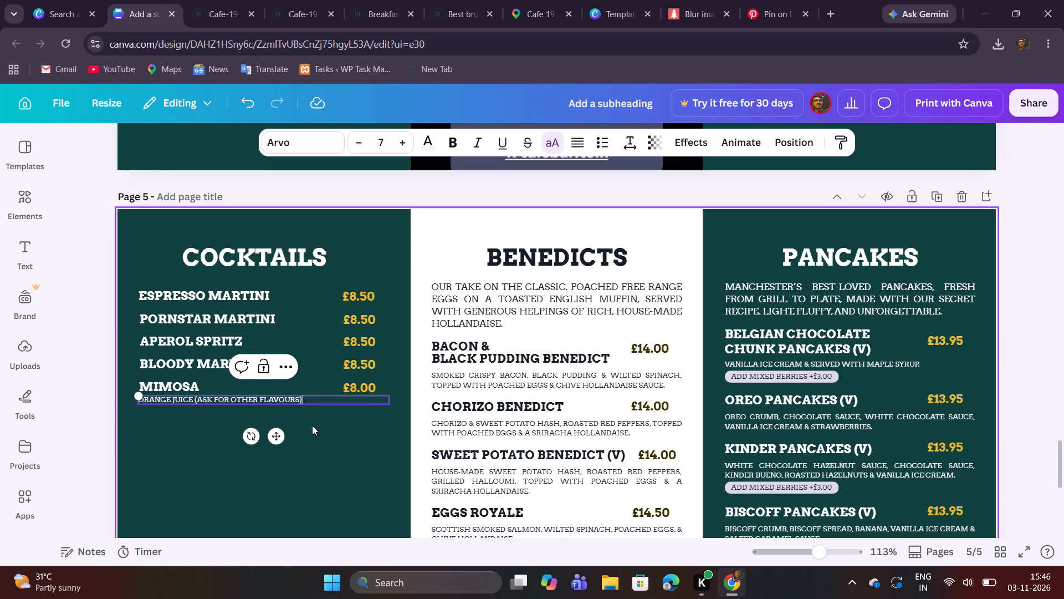
left_click(313, 426)
Narrow the Mimosa description's text box to just beyond its text and align it with the left edge of the Mimosa name.
left_click(336, 398)
left_click_drag(389, 401, 326, 388)
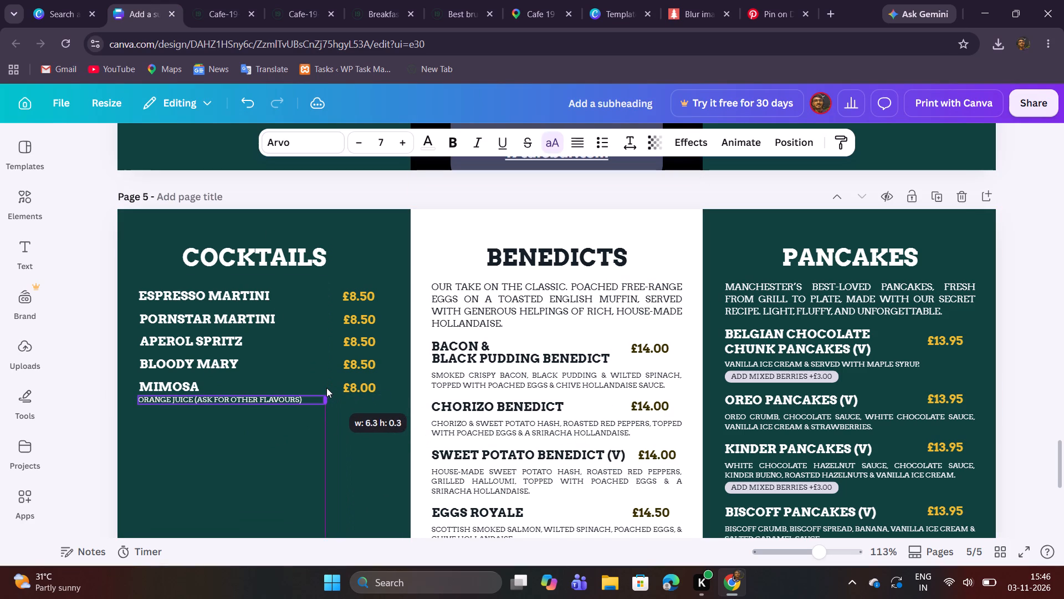
left_click_drag(326, 388, 332, 388)
left_click(371, 446)
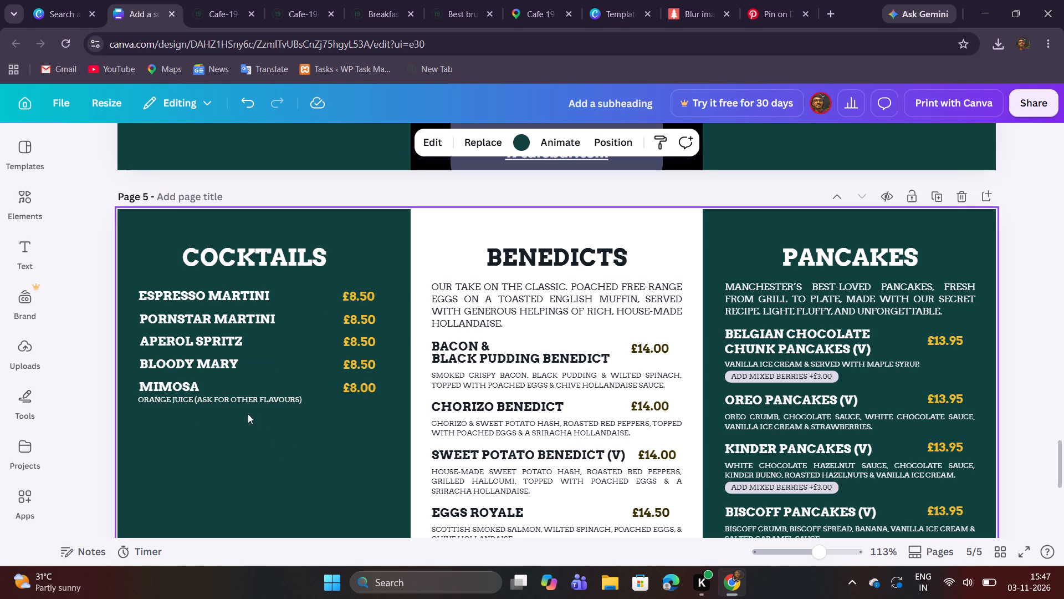
left_click(224, 401)
left_click(229, 400)
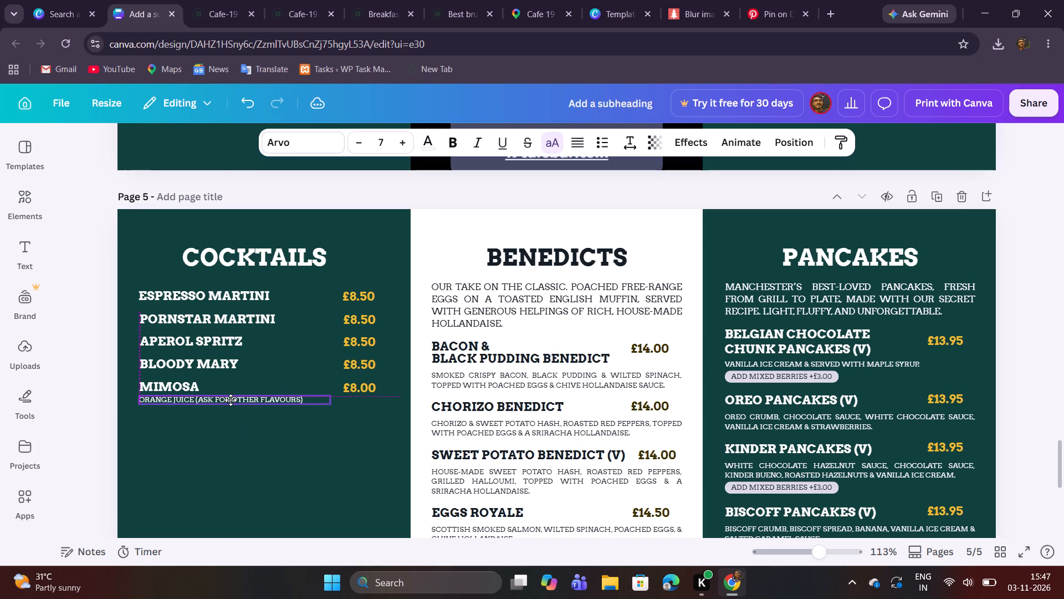
left_click(282, 434)
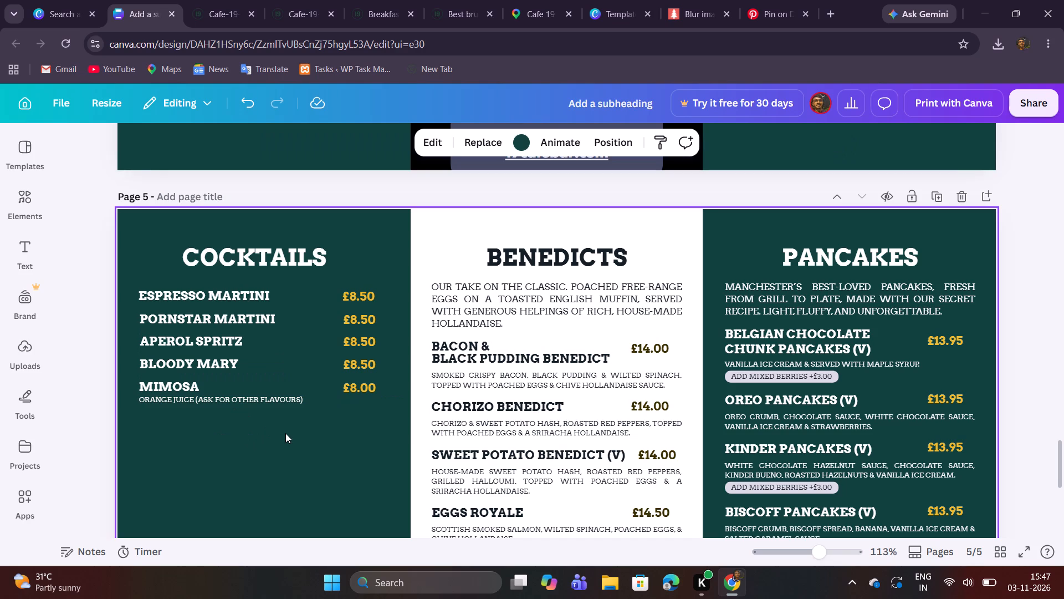
Duplicate the Bloody Mary name and price together and place the copy below Mimosa's description, aligned with the cocktail list.
scroll(284, 433, "down", 2)
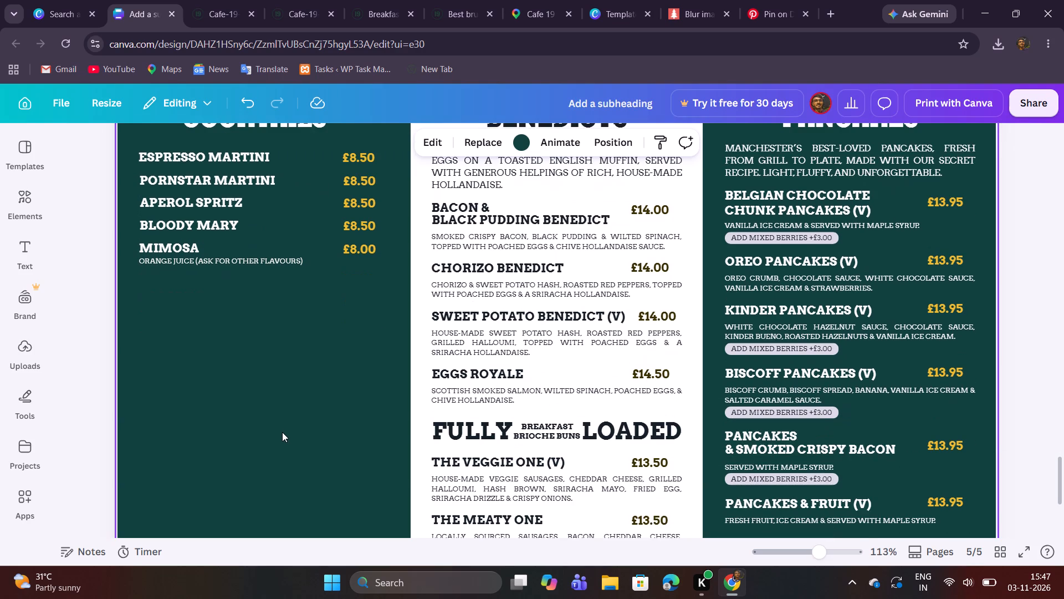
left_click(219, 0)
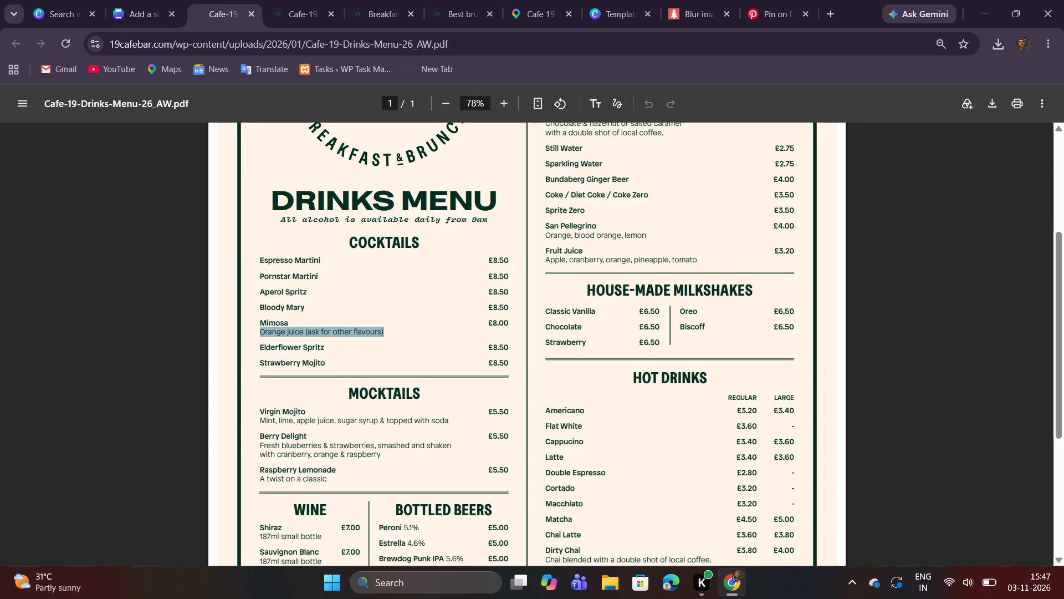
left_click(139, 23)
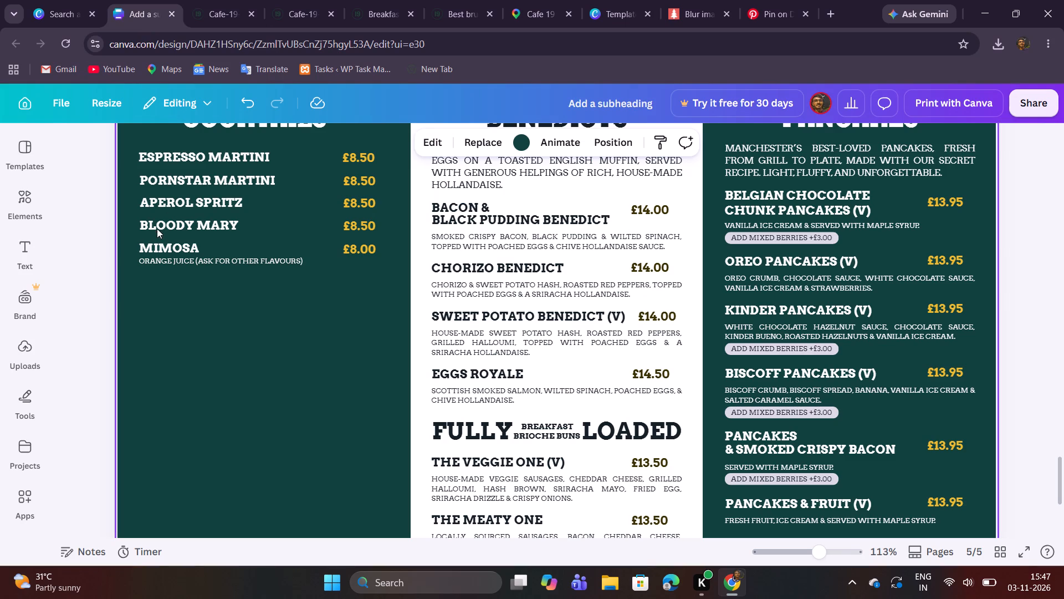
left_click_drag(130, 224, 229, 224)
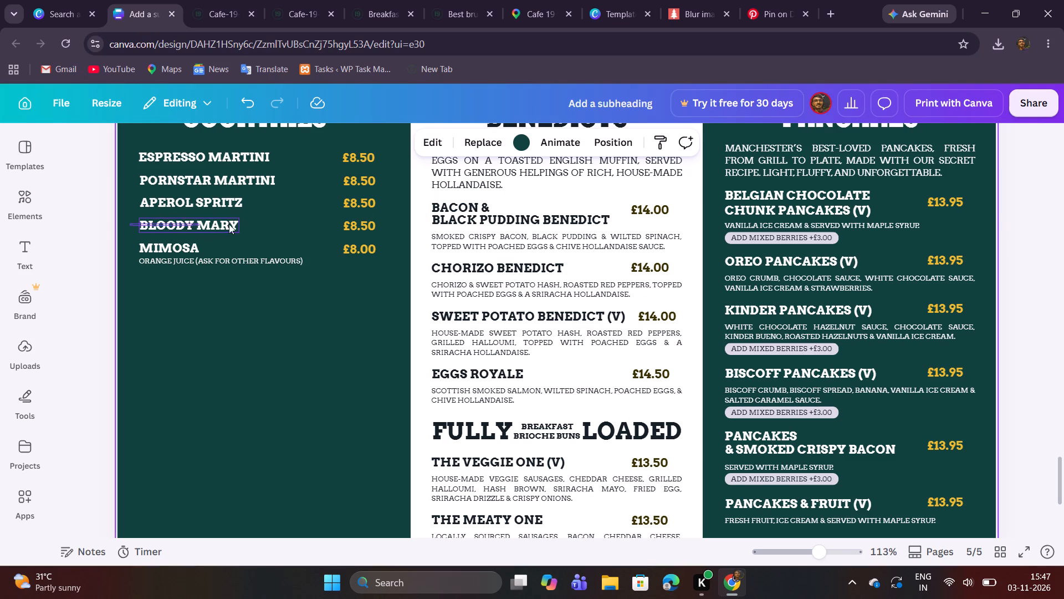
left_click_drag(229, 224, 367, 228)
left_click(274, 190)
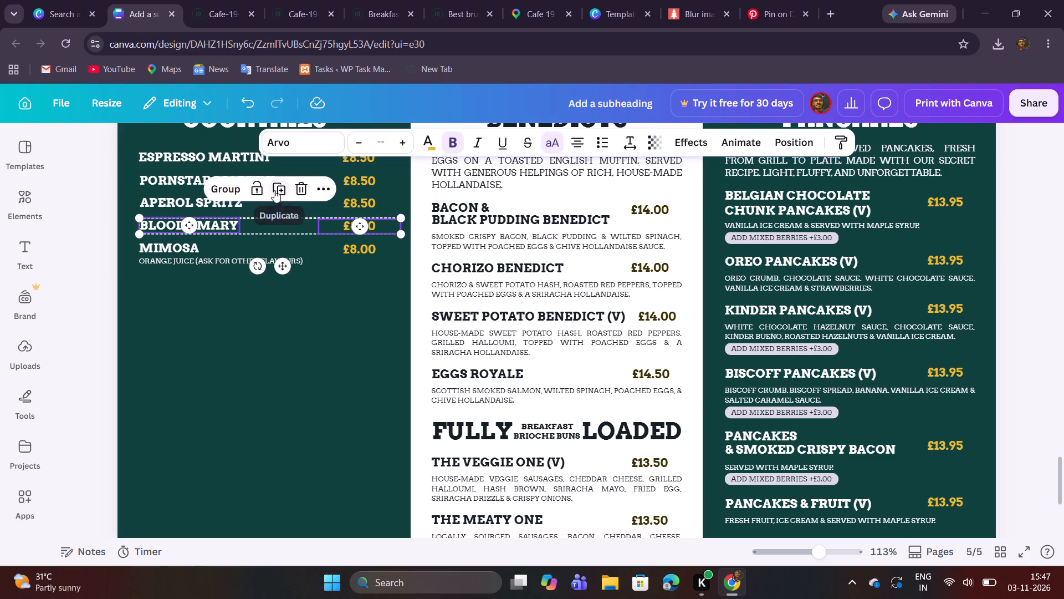
left_click_drag(279, 233, 266, 282)
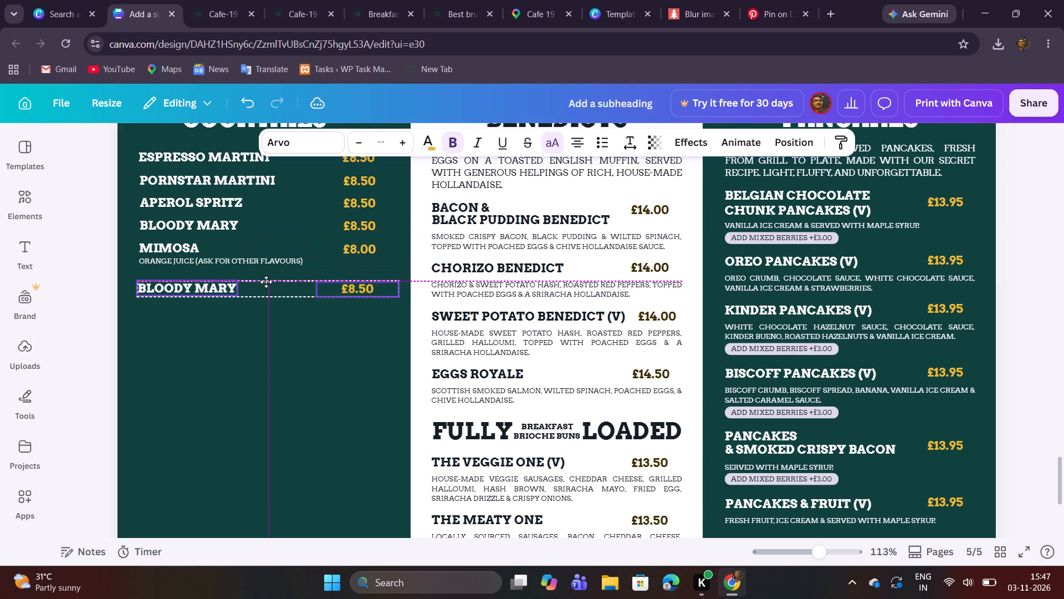
left_click_drag(266, 282, 264, 280)
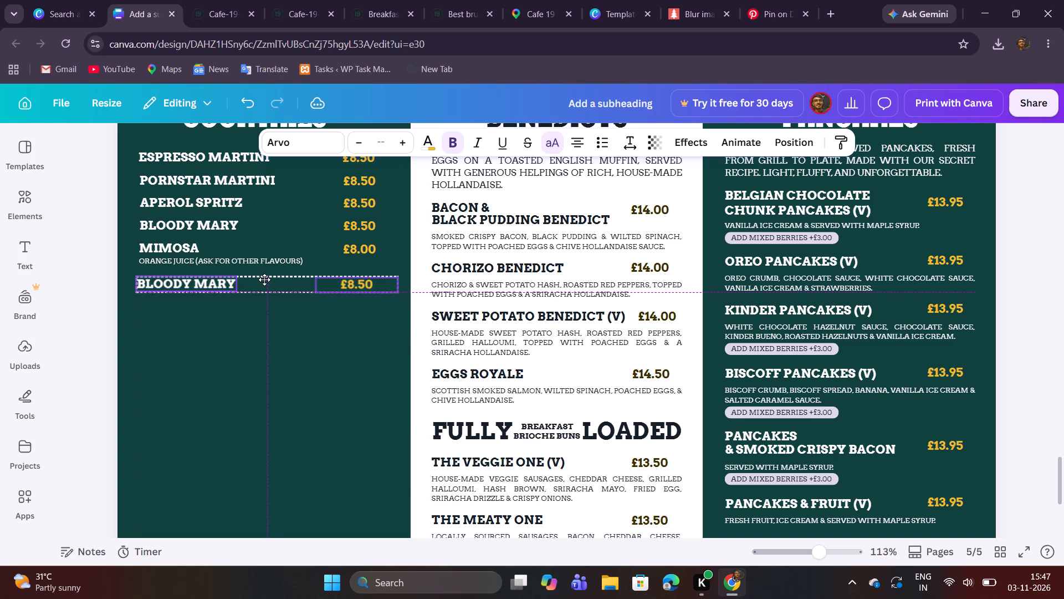
left_click_drag(264, 280, 267, 278)
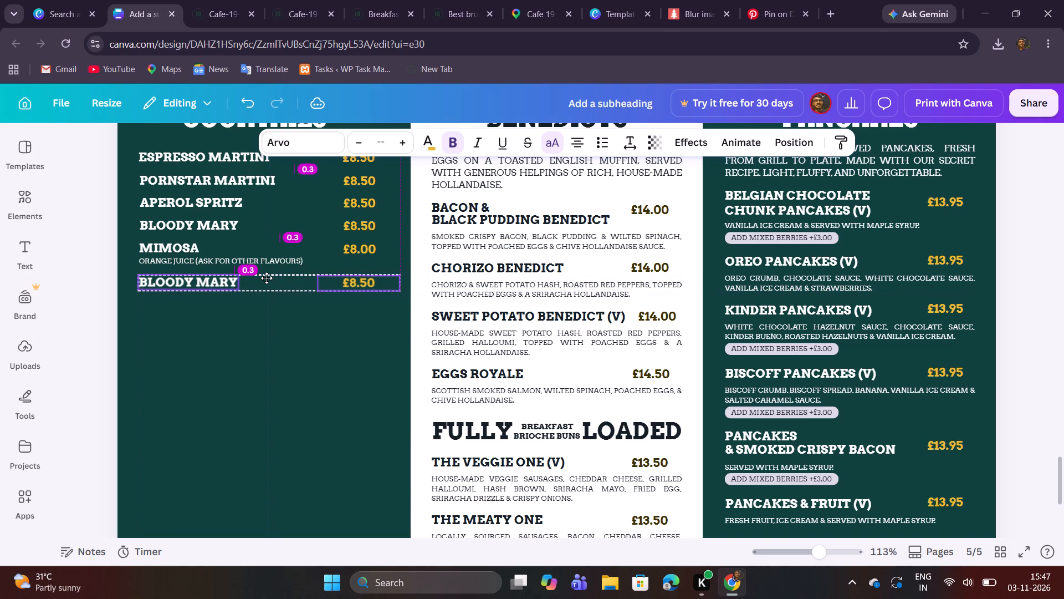
left_click_drag(267, 278, 269, 277)
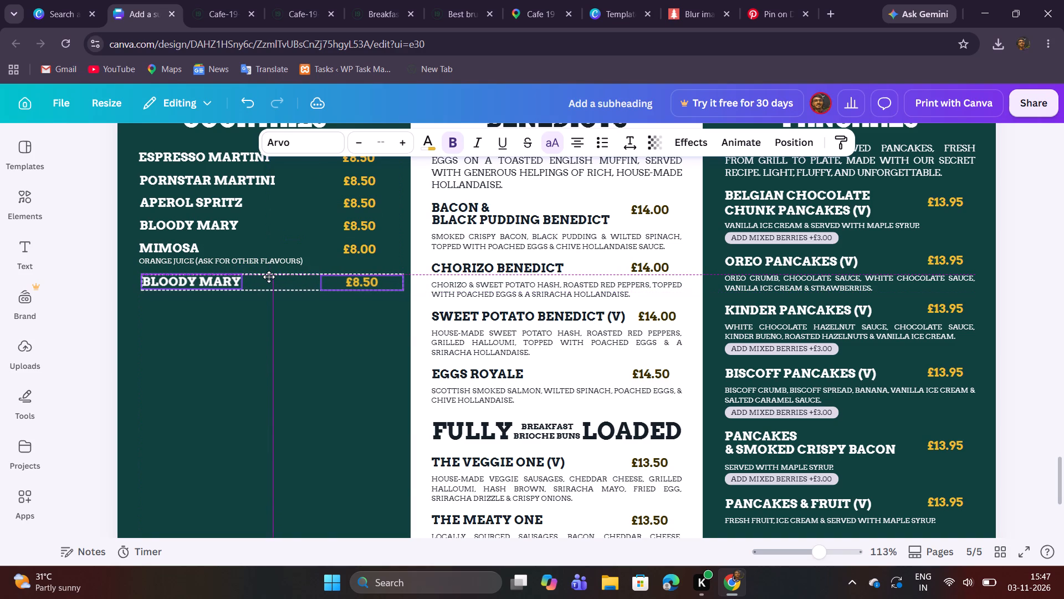
left_click_drag(269, 277, 268, 277)
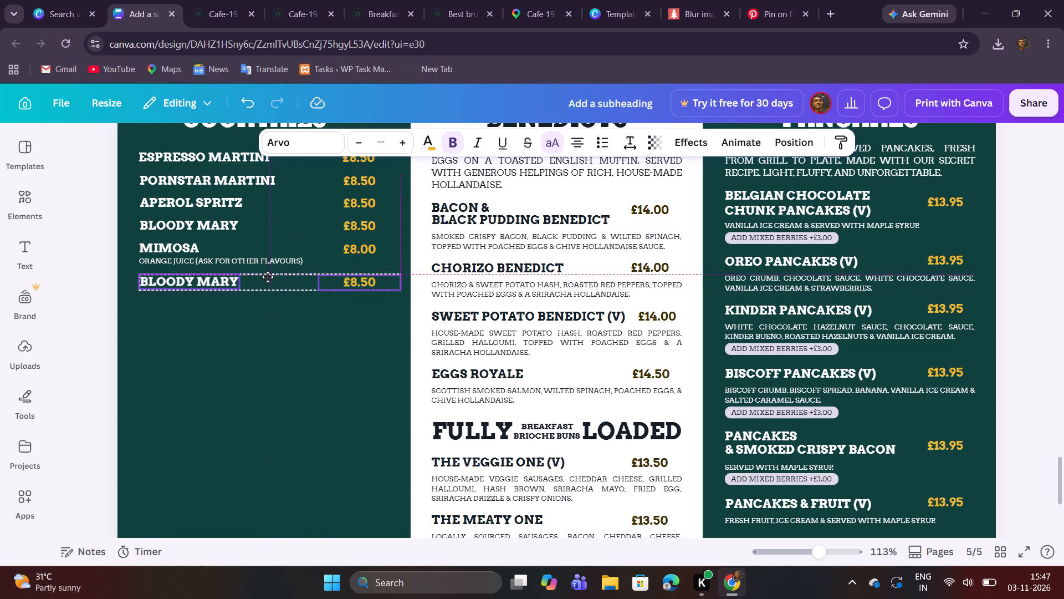
left_click_drag(268, 277, 266, 277)
left_click(294, 318)
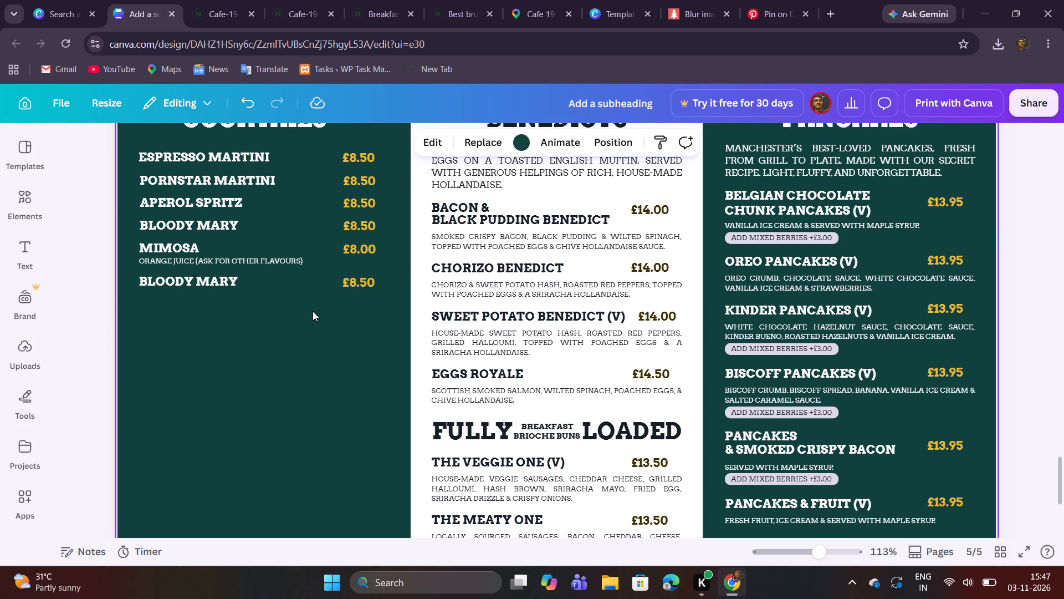
Move the duplicated Bloody Mary name and price up slightly together, closer to Mimosa's description.
left_click_drag(206, 306, 316, 285)
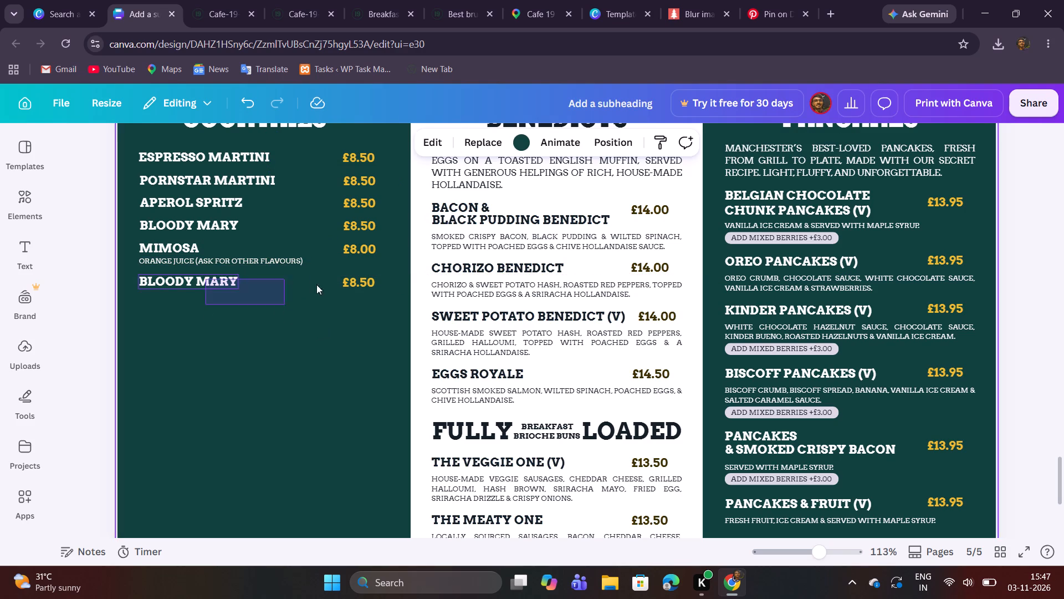
left_click_drag(316, 285, 361, 287)
left_click(298, 286, "shift")
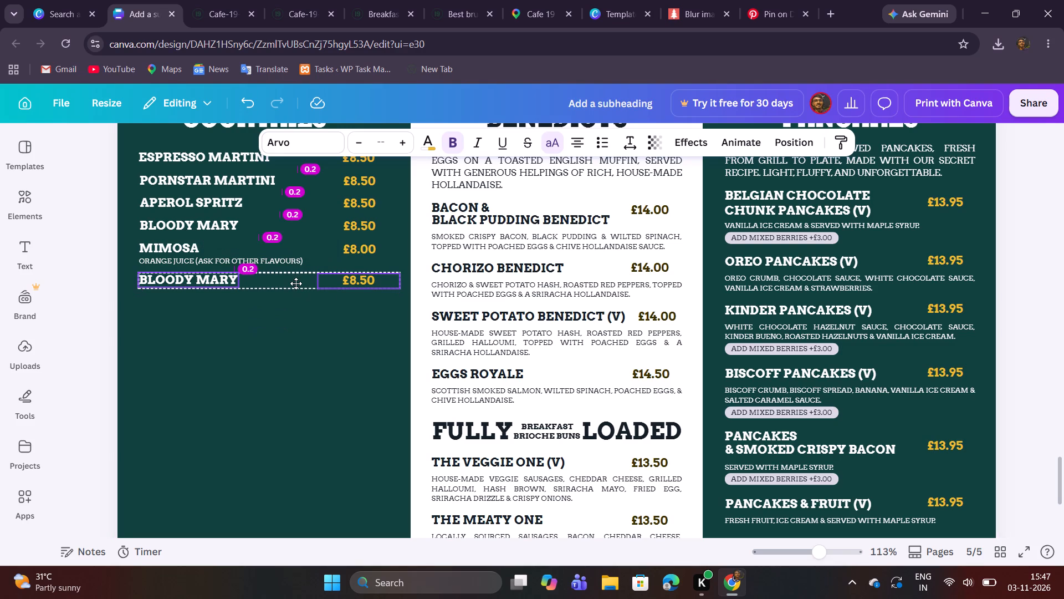
left_click(311, 315, "shift")
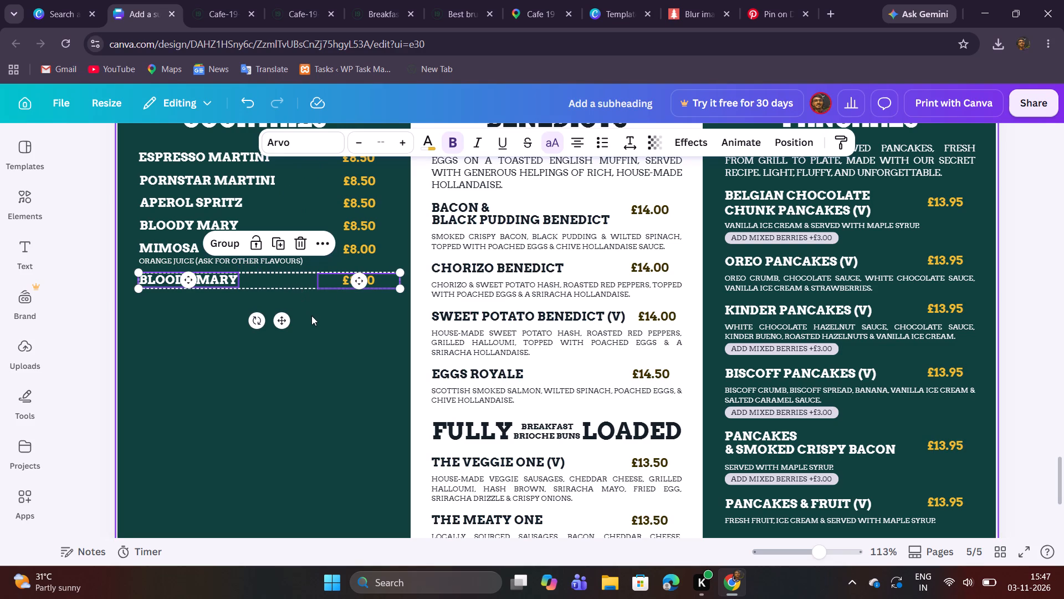
Copy the next cocktail name from the drinks menu PDF and replace the duplicated Bloody Mary name with "Elderflower Spritz".
left_click(209, 0)
left_click_drag(261, 349, 328, 352)
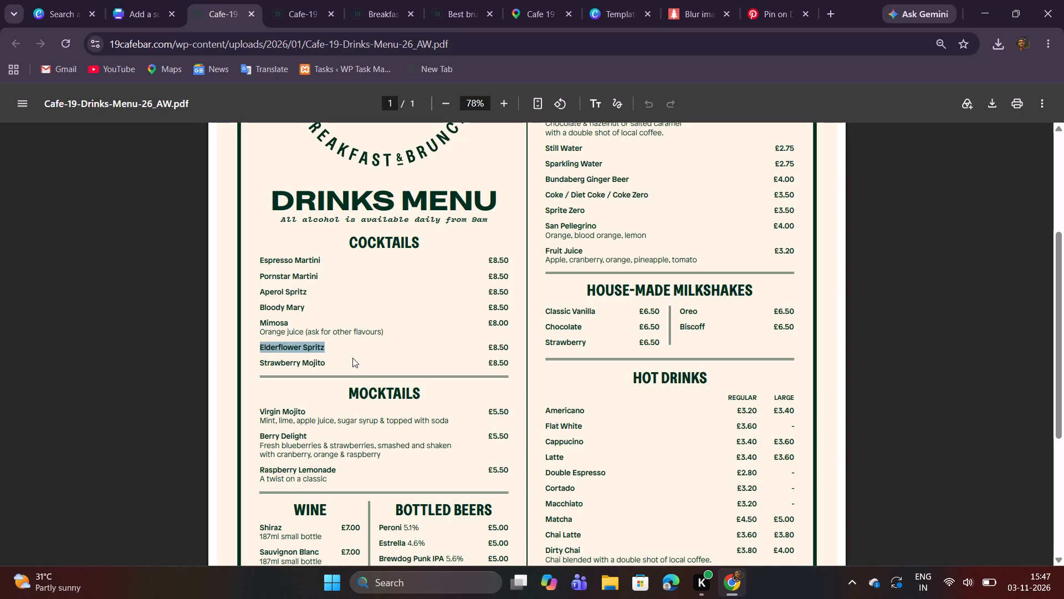
key("ctrl+c")
left_click(137, 0)
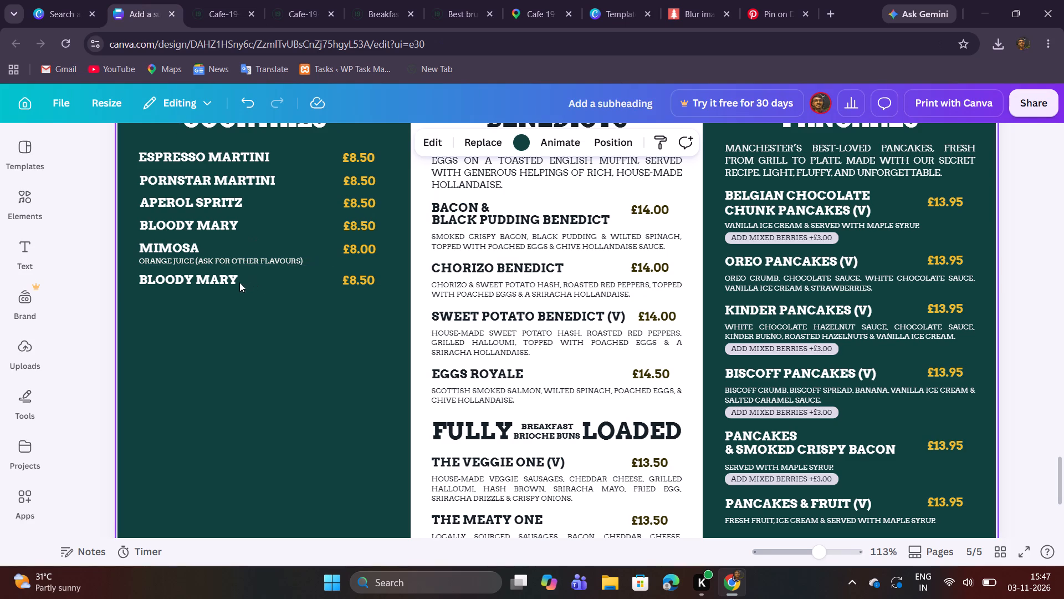
double_click(217, 278)
key("ctrl+v")
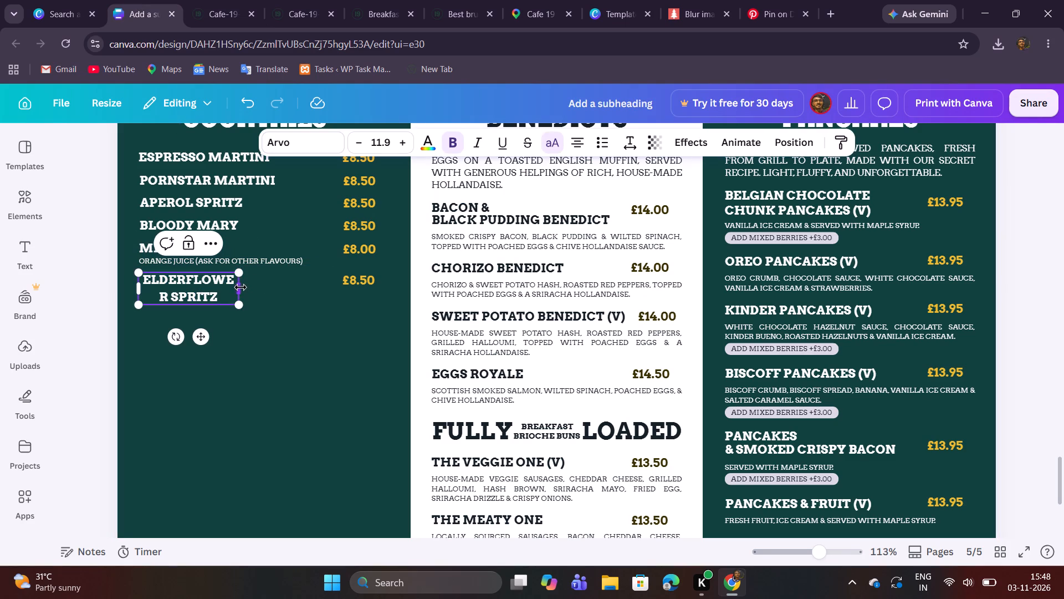
Widen the Elderflower Spritz name's text box to about 5.1 so the name fits on one line.
left_click_drag(241, 287, 276, 289)
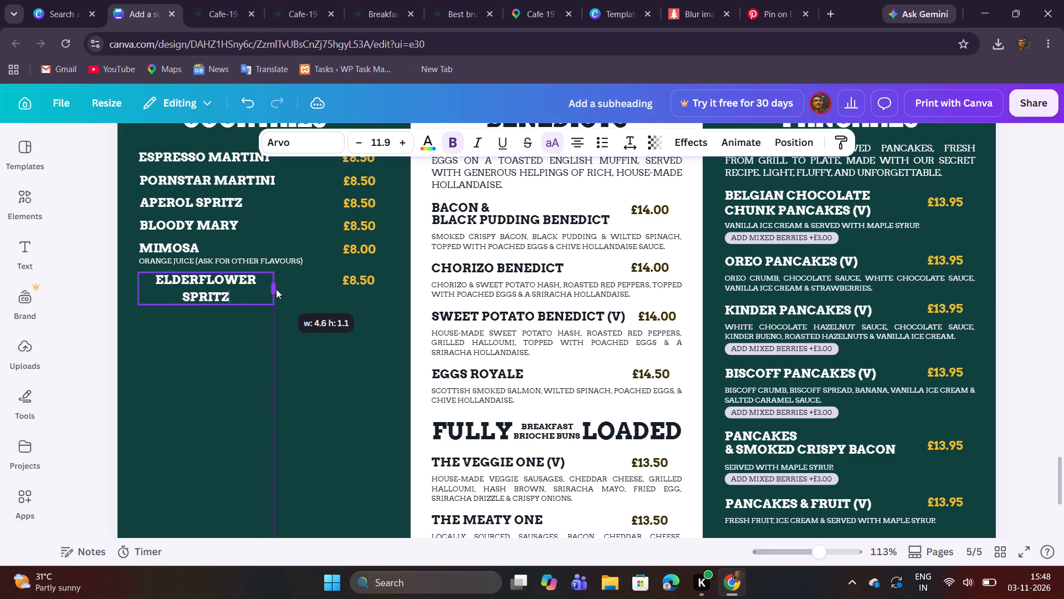
left_click_drag(276, 289, 292, 293)
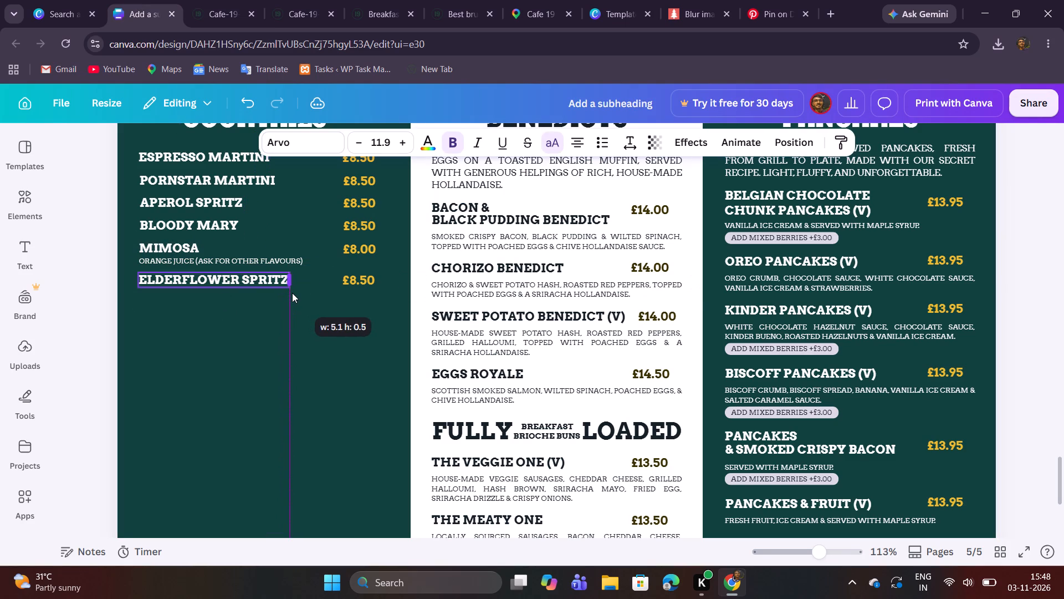
left_click_drag(292, 293, 292, 293)
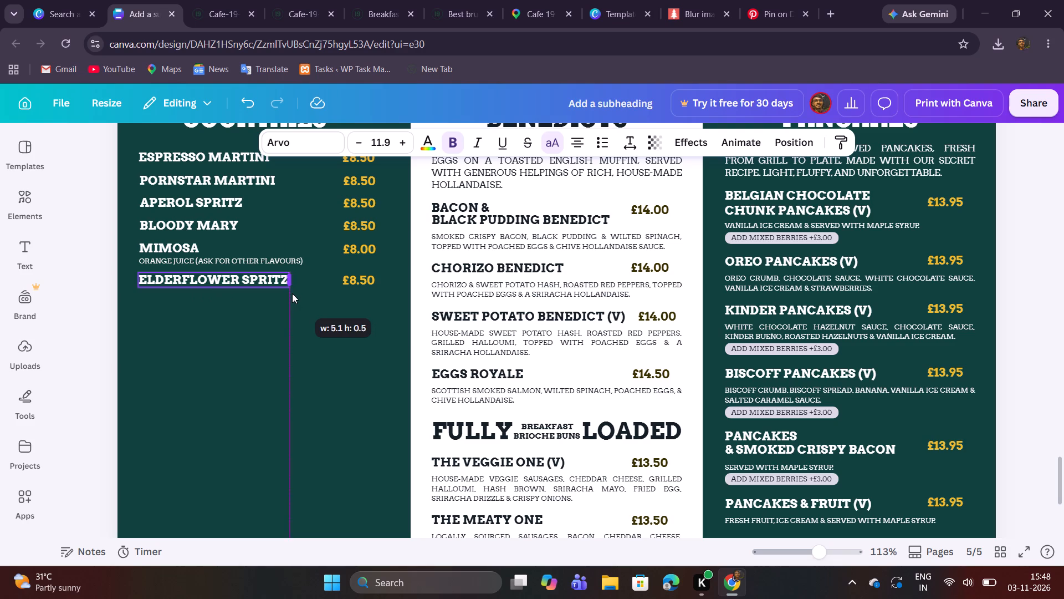
left_click_drag(292, 293, 292, 293)
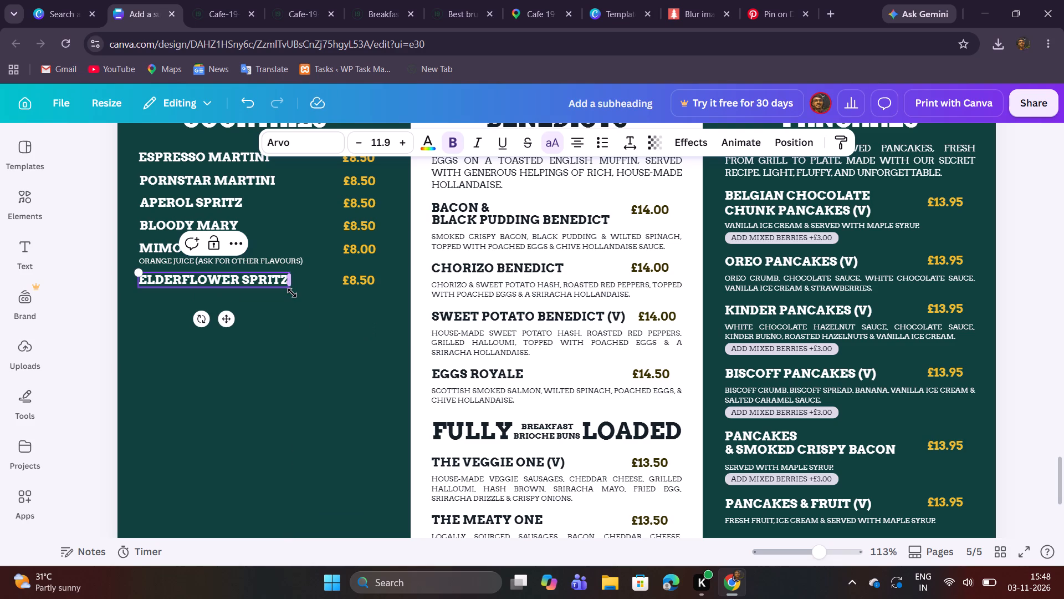
left_click(286, 324)
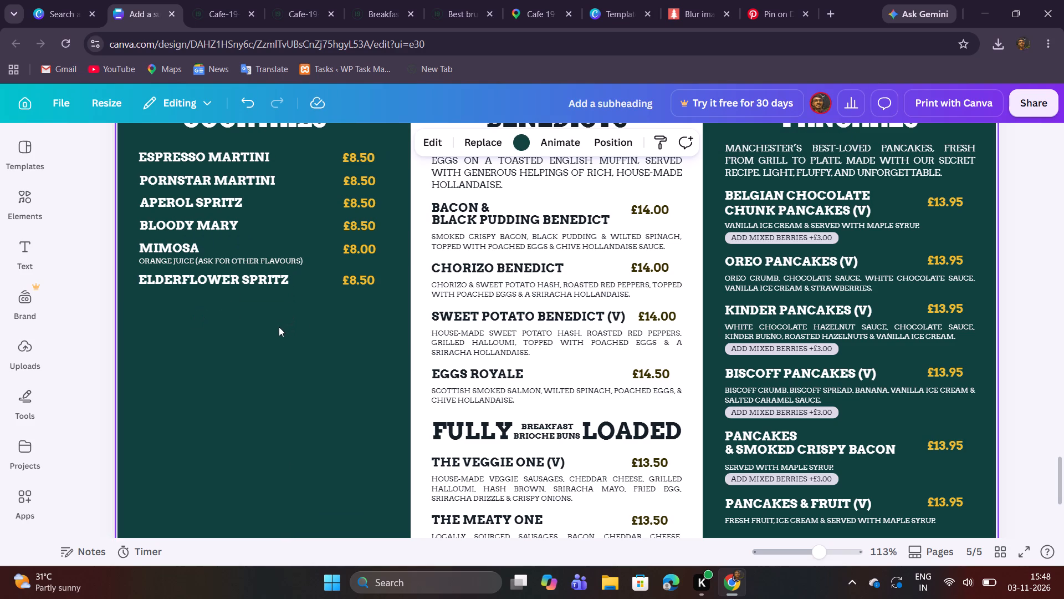
Nudge the Elderflower Spritz price into line with its name and the price column above.
left_click(366, 283)
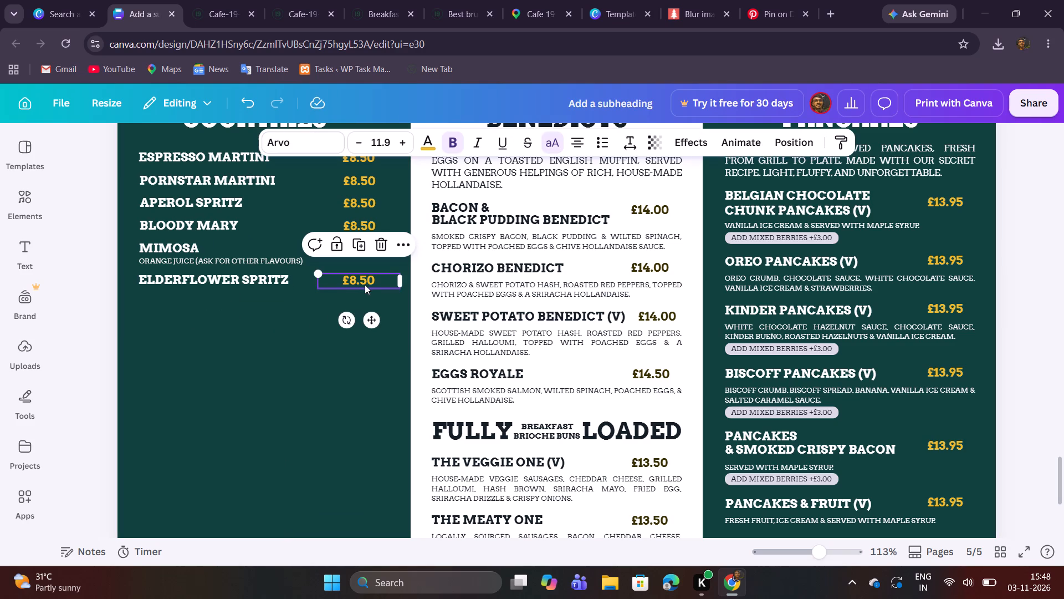
left_click(363, 286, "shift")
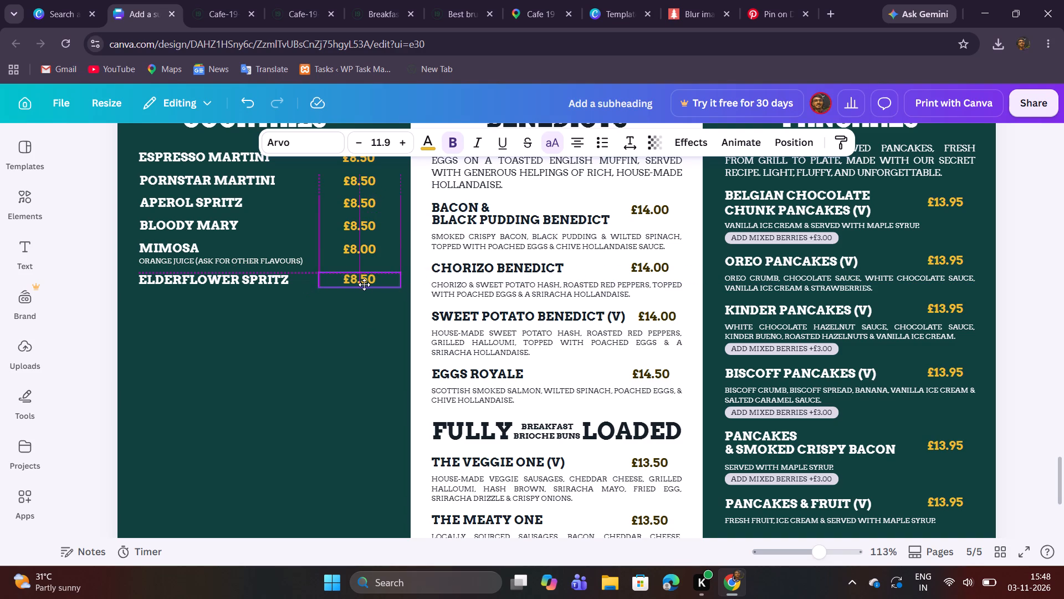
left_click(299, 329)
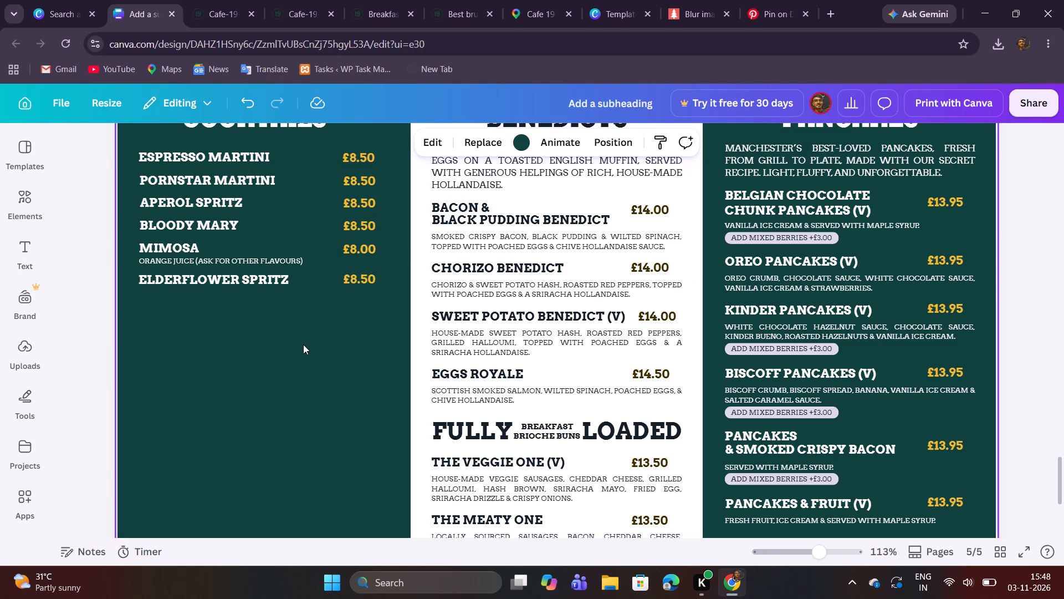
Duplicate the Elderflower Spritz name and price together and place the copy just below, matching the 0.2 spacing of the cocktail list.
left_click(209, 0)
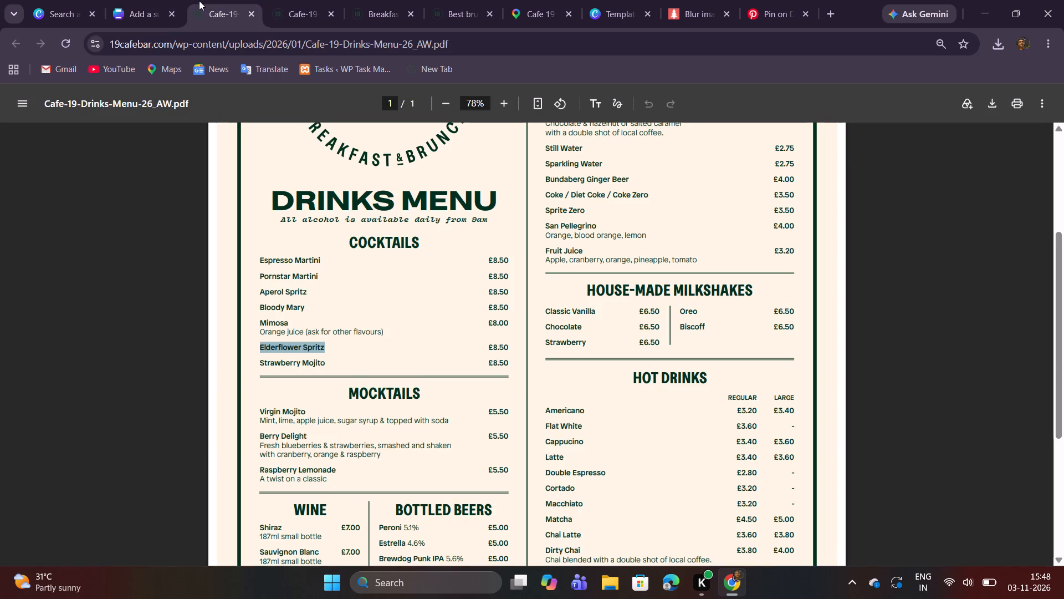
left_click(150, 5)
left_click_drag(174, 307, 370, 280)
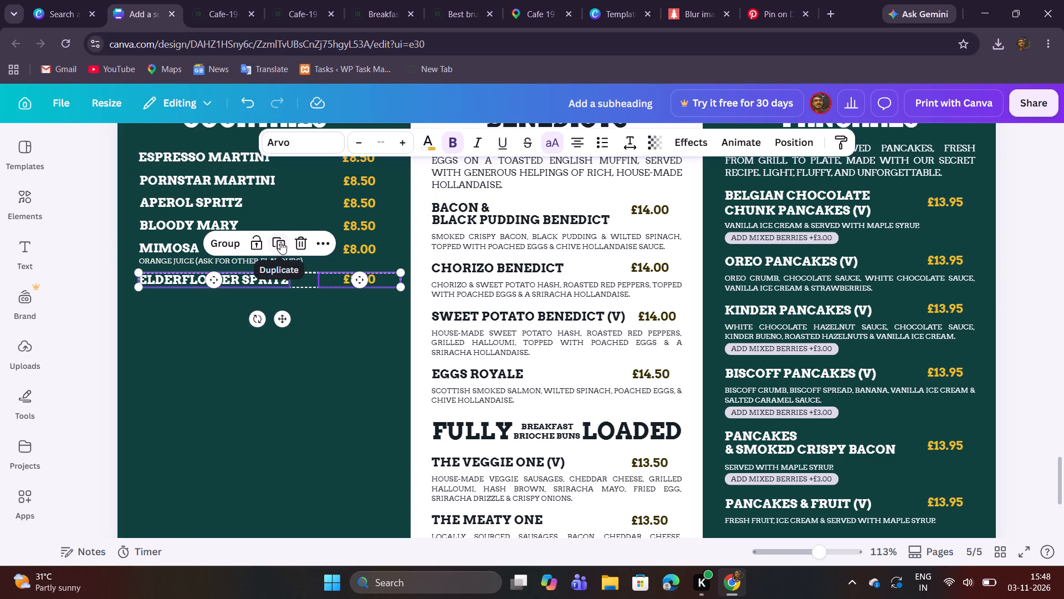
left_click(280, 242)
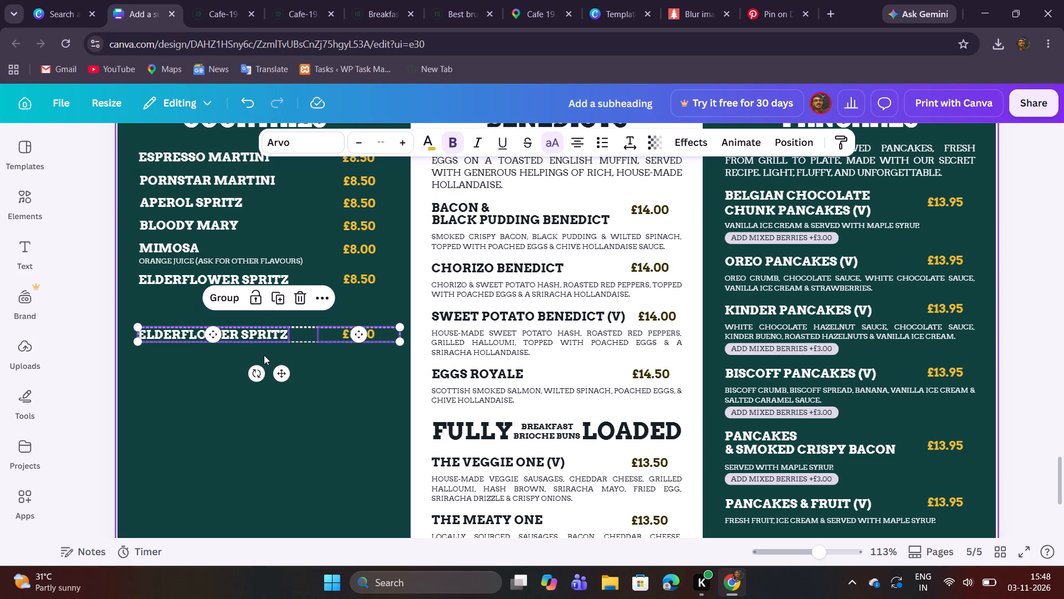
left_click(264, 332, "shift")
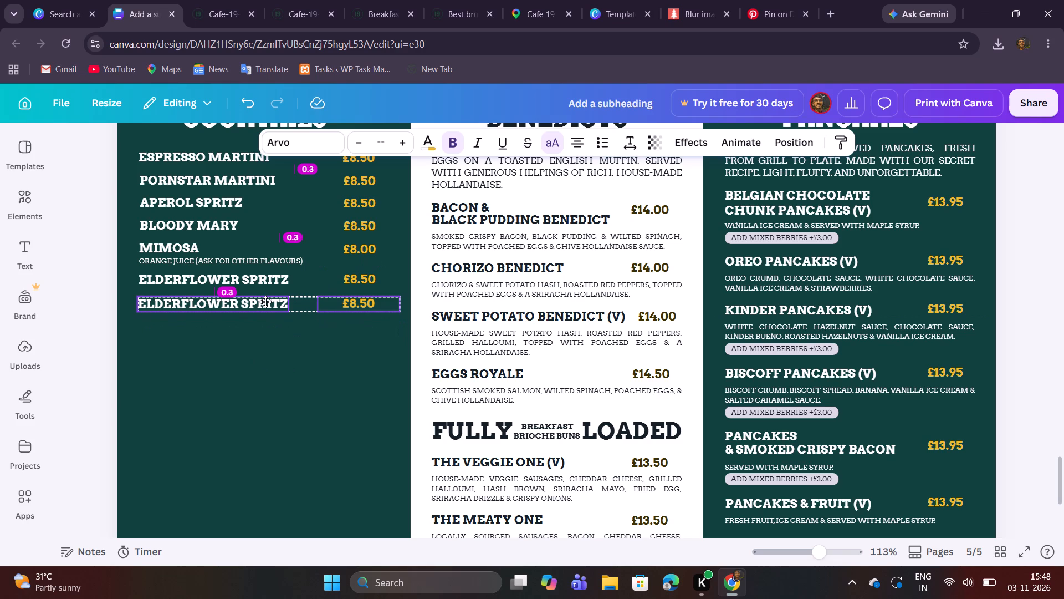
left_click(161, 341, "shift")
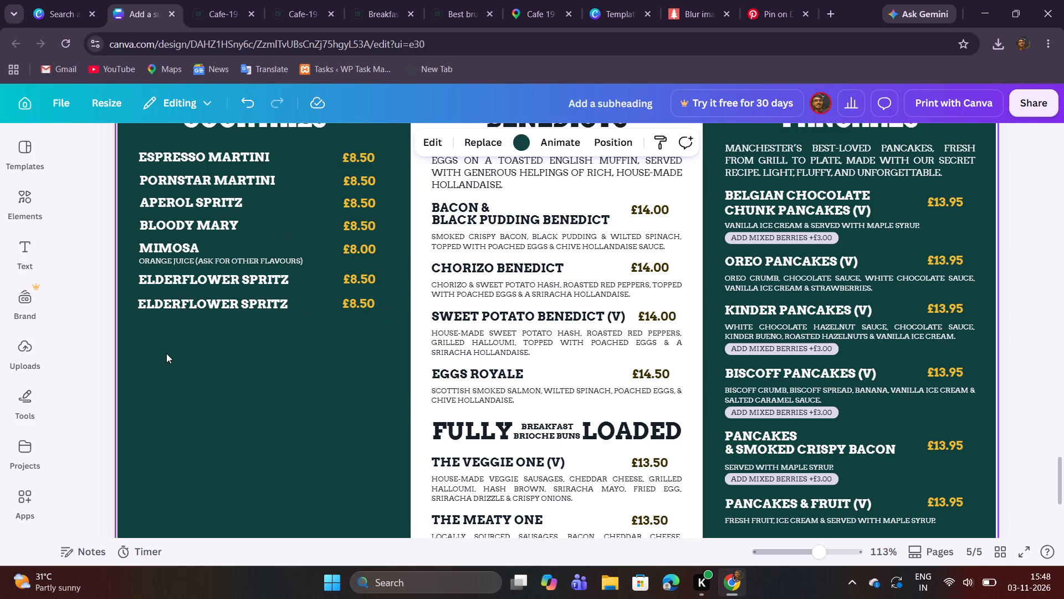
left_click_drag(204, 334, 361, 304, "shift")
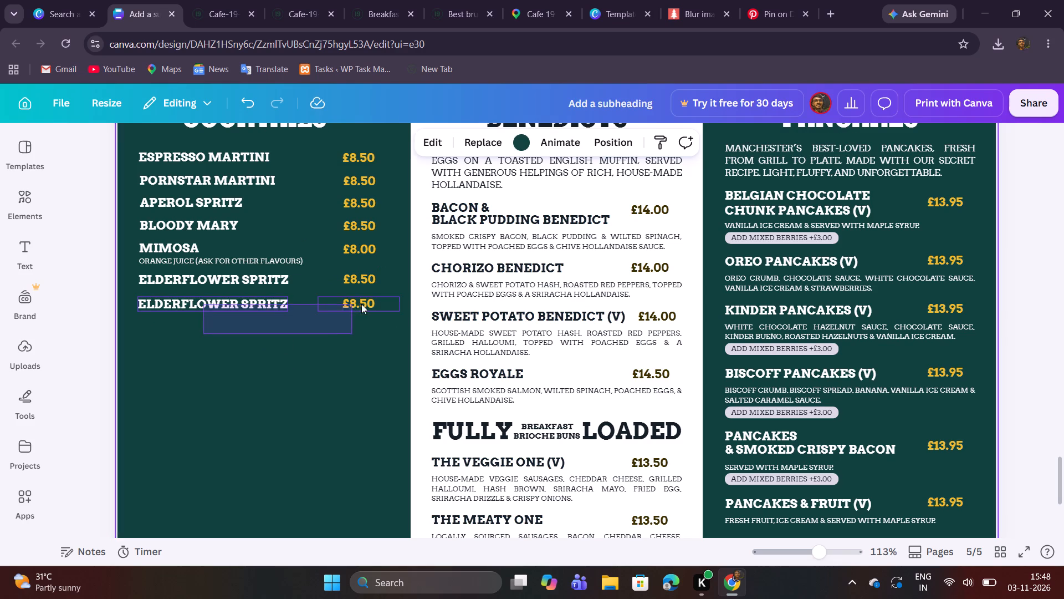
left_click_drag(361, 304, 362, 304, "shift")
left_click(274, 302, "shift")
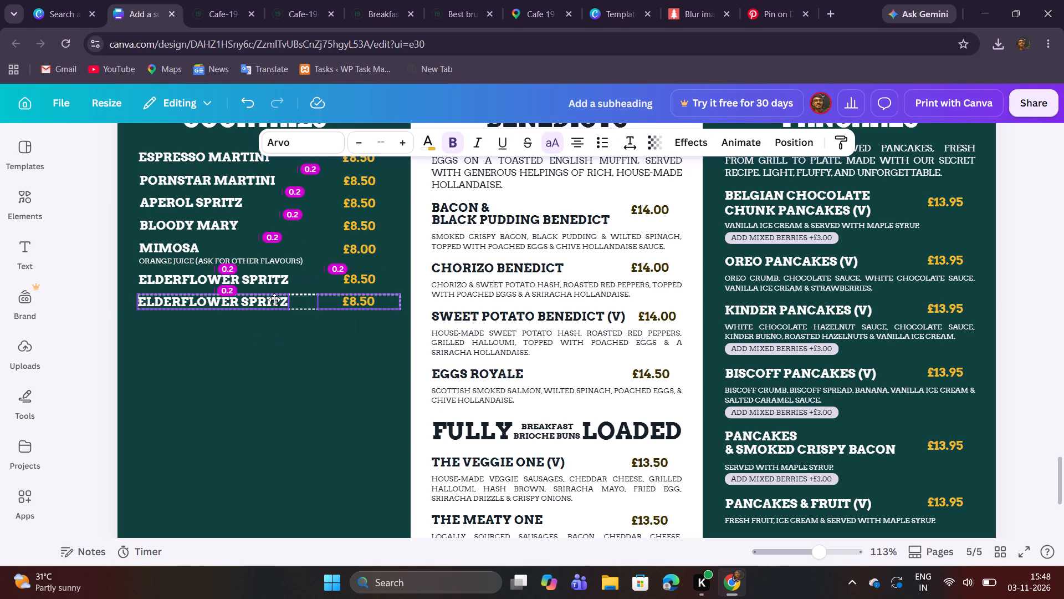
left_click(196, 339, "shift")
Replace the duplicated Elderflower Spritz name with "Strawberry Mojito" copied from the drinks menu PDF and narrow its text box to fit.
scroll(221, 356, "up", 2)
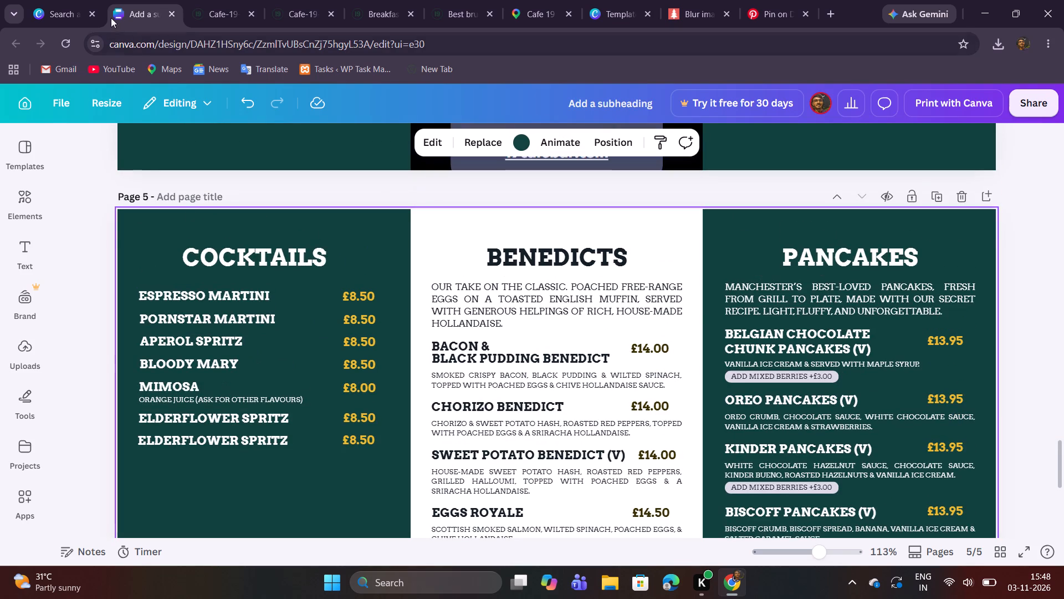
scroll(244, 336, "down", 1)
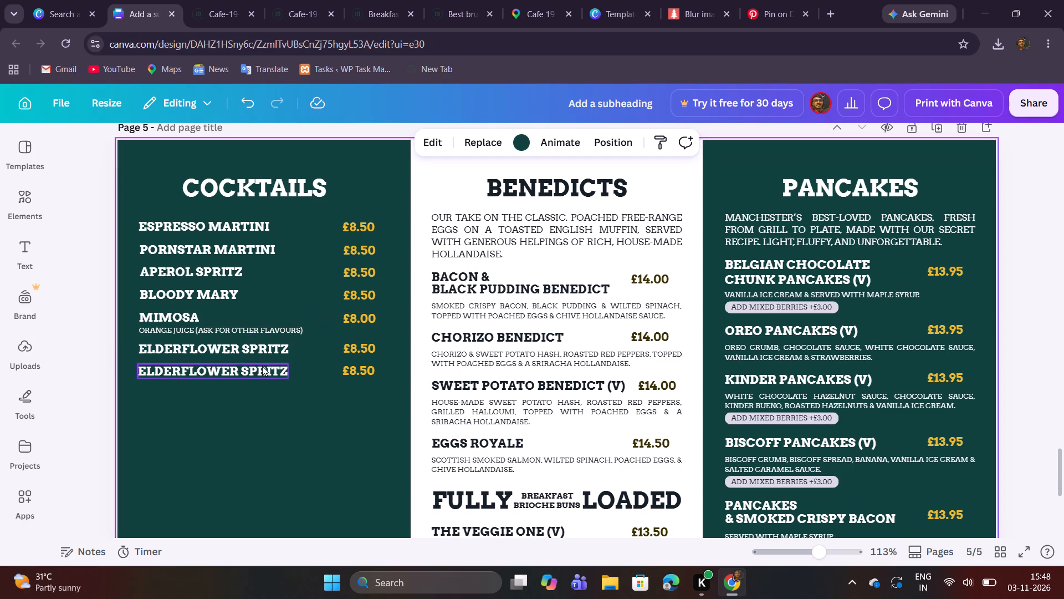
left_click(211, 6)
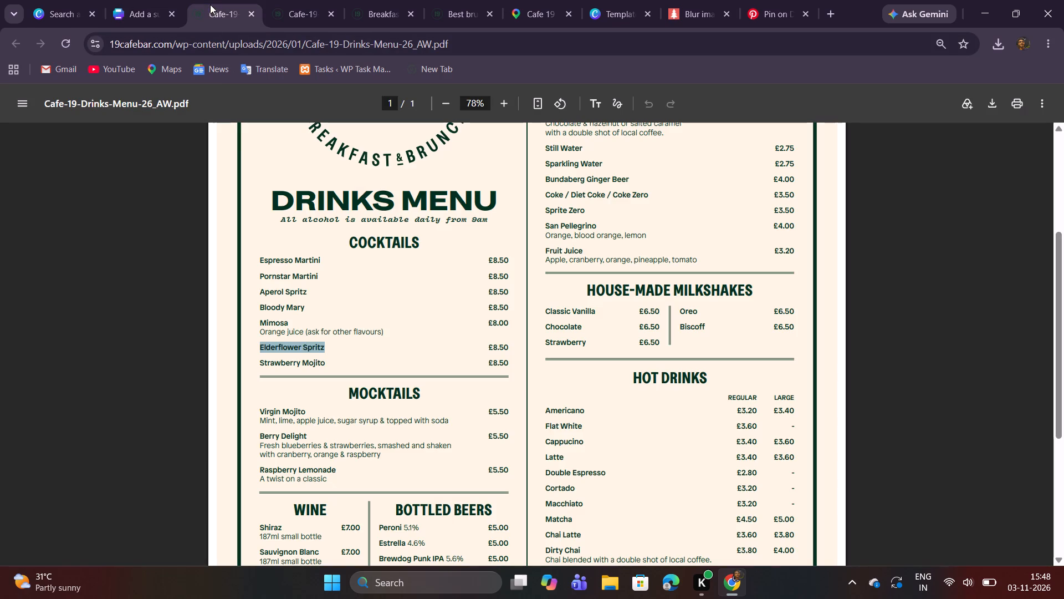
left_click_drag(258, 363, 335, 364)
key("ctrl+c")
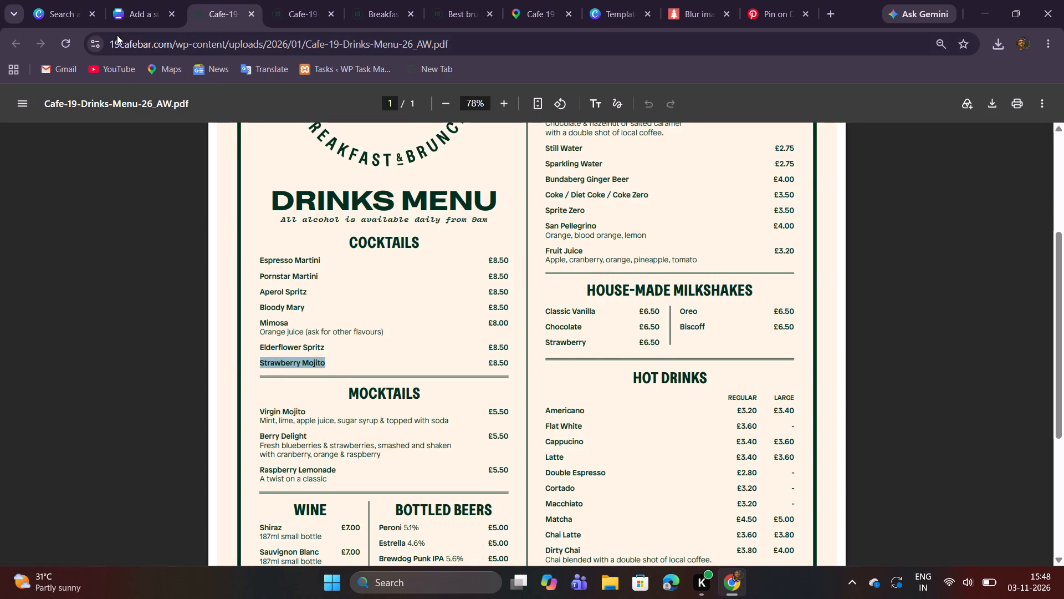
left_click(116, 7)
double_click(249, 378)
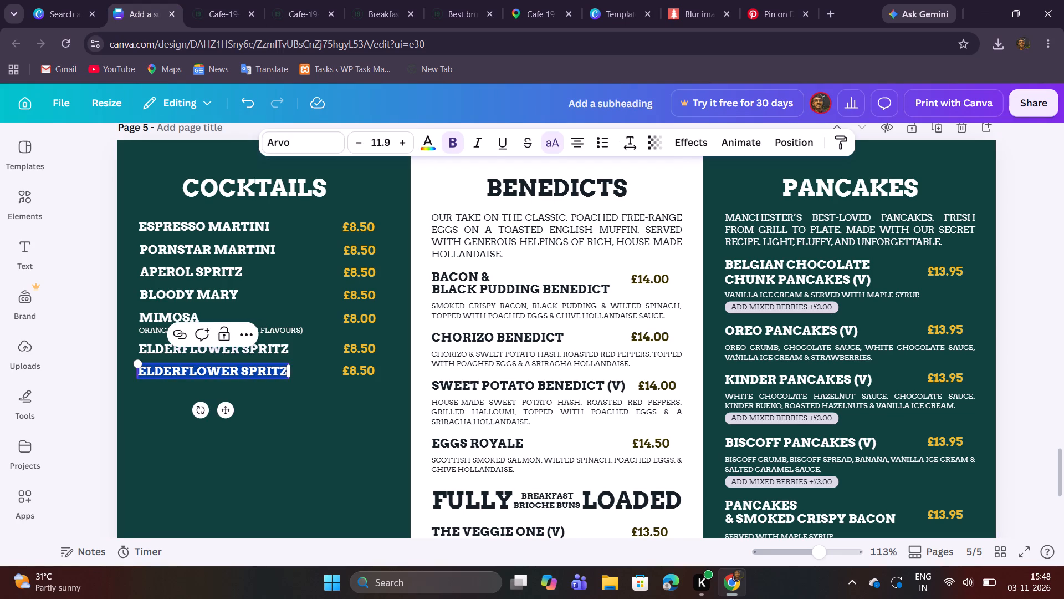
key("ctrl+v")
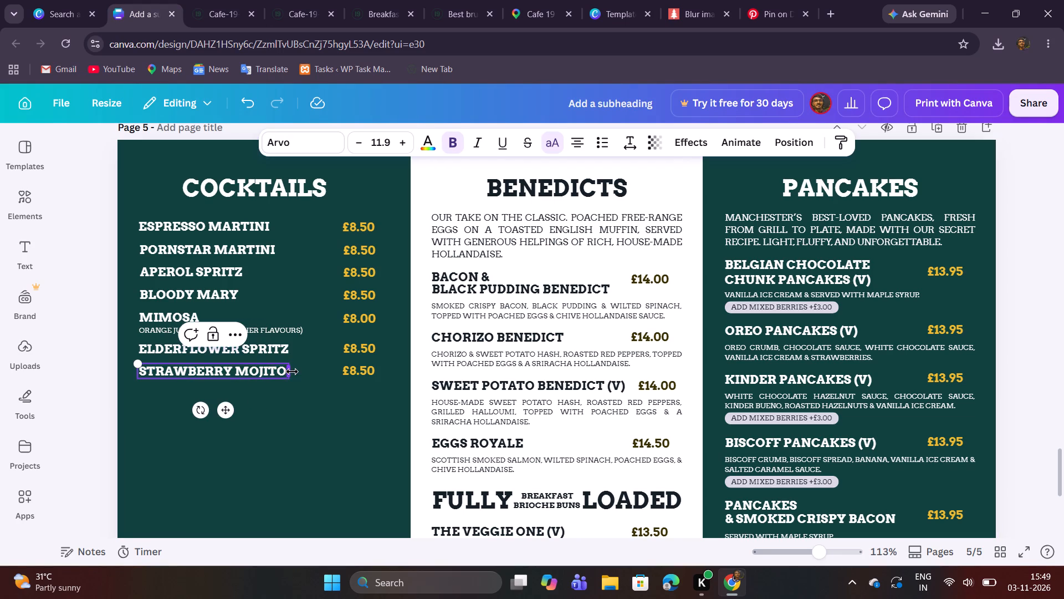
left_click(291, 370)
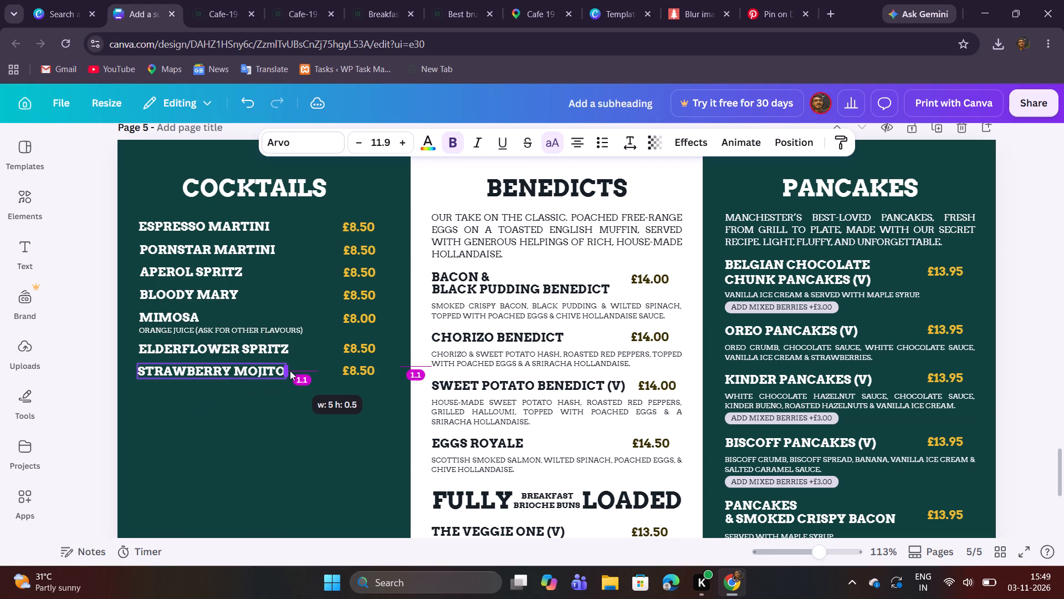
left_click(300, 403)
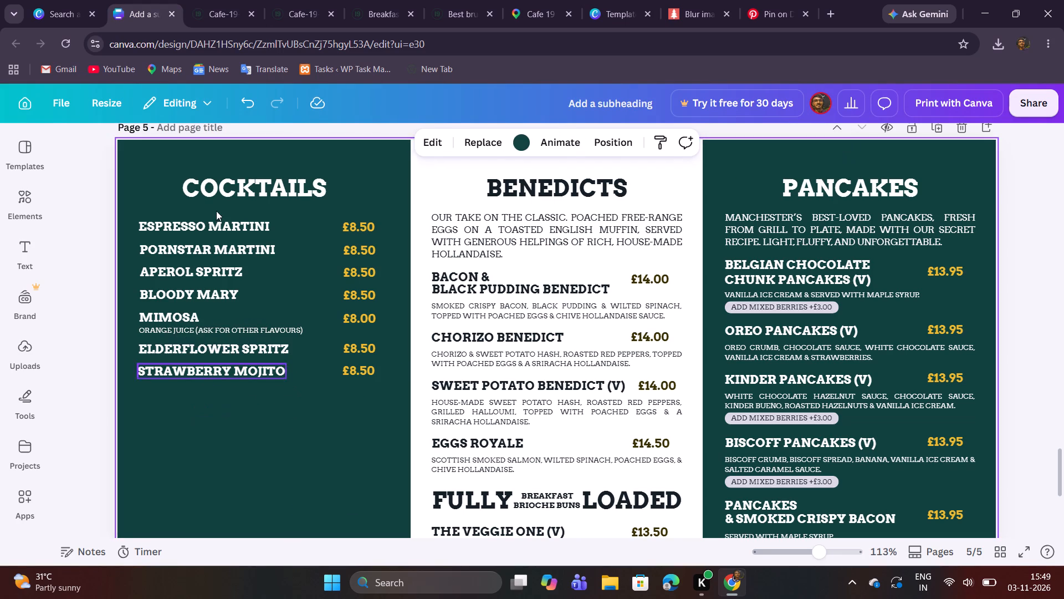
Examine the remaining sections of the drinks menu PDF and the space available on page 5.
left_click(214, 2)
left_click(367, 319)
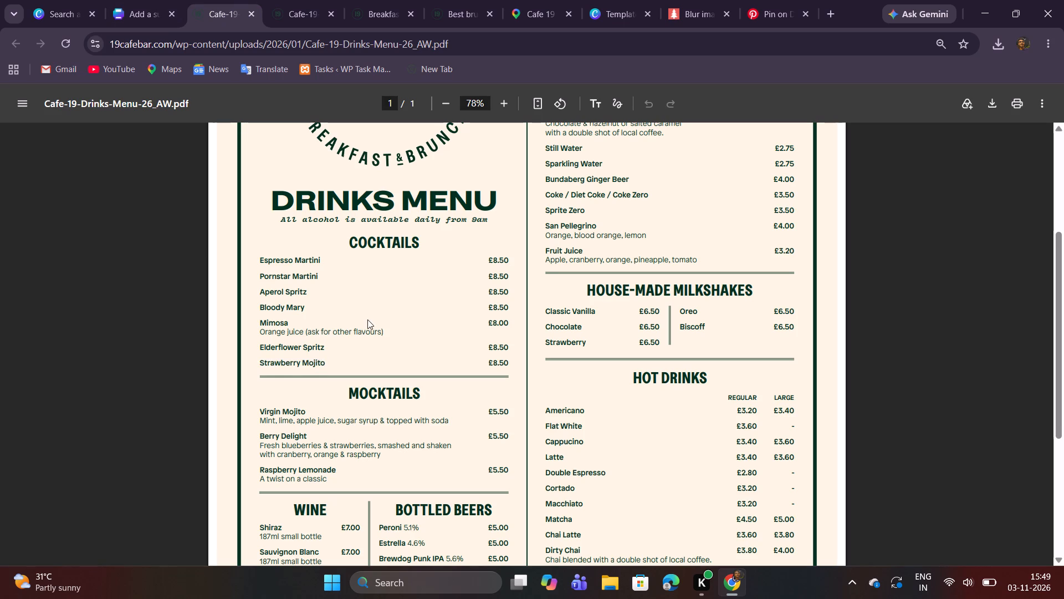
scroll(365, 292, "down", 3)
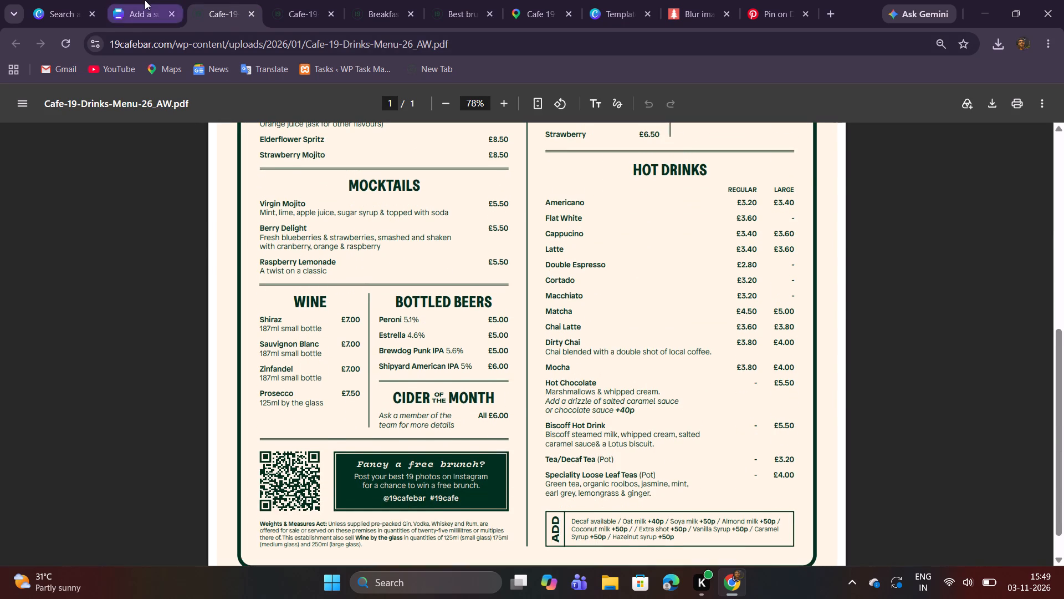
left_click(145, 0)
scroll(421, 288, "down", 2)
scroll(421, 288, "up", 1)
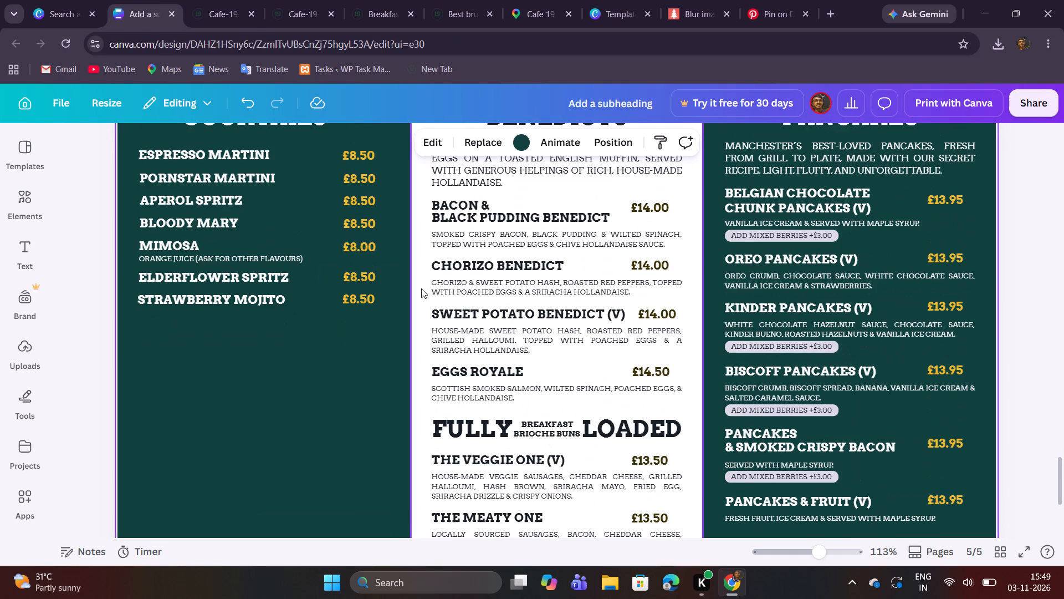
scroll(421, 288, "up", 3)
scroll(421, 288, "down", 3)
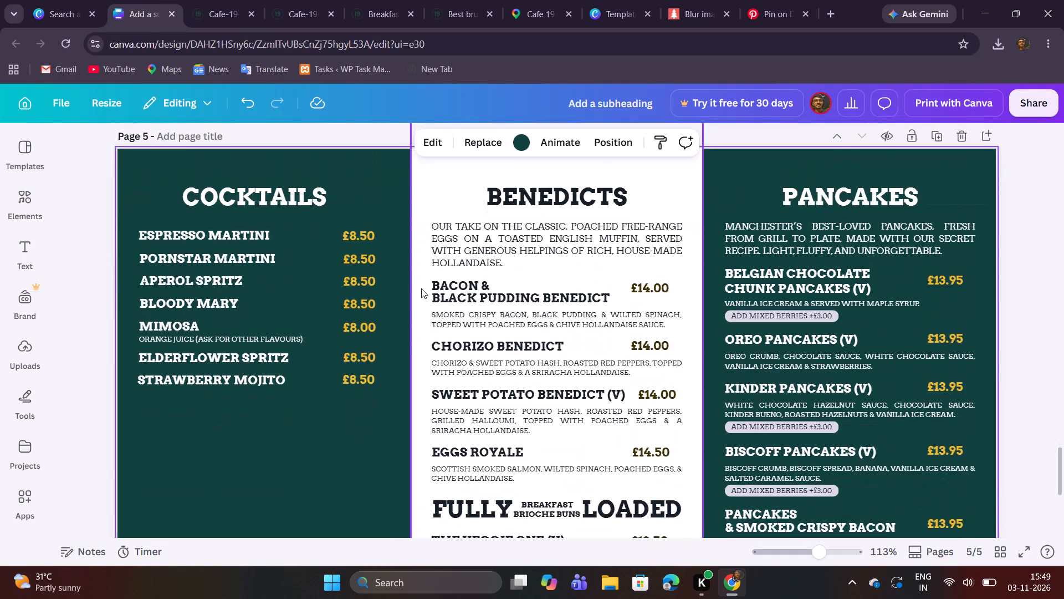
scroll(421, 288, "up", 1)
Delete the leftover Extras table with its label, the Add Sausages tag and the bagel supplement note below the cocktails.
scroll(255, 397, "down", 4)
left_click_drag(197, 345, 334, 453)
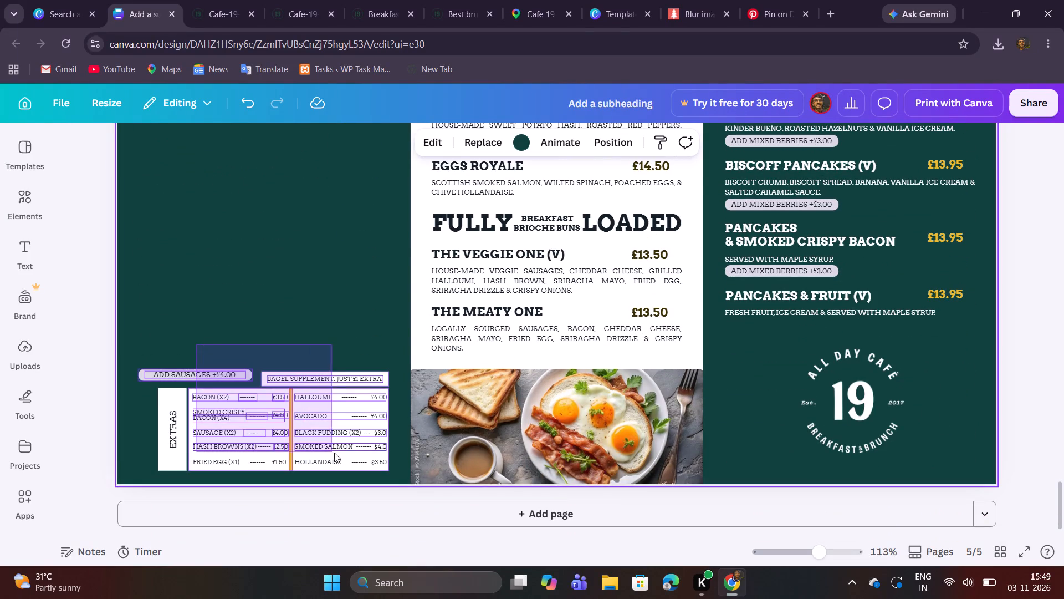
left_click_drag(334, 453, 334, 453)
left_click(291, 341)
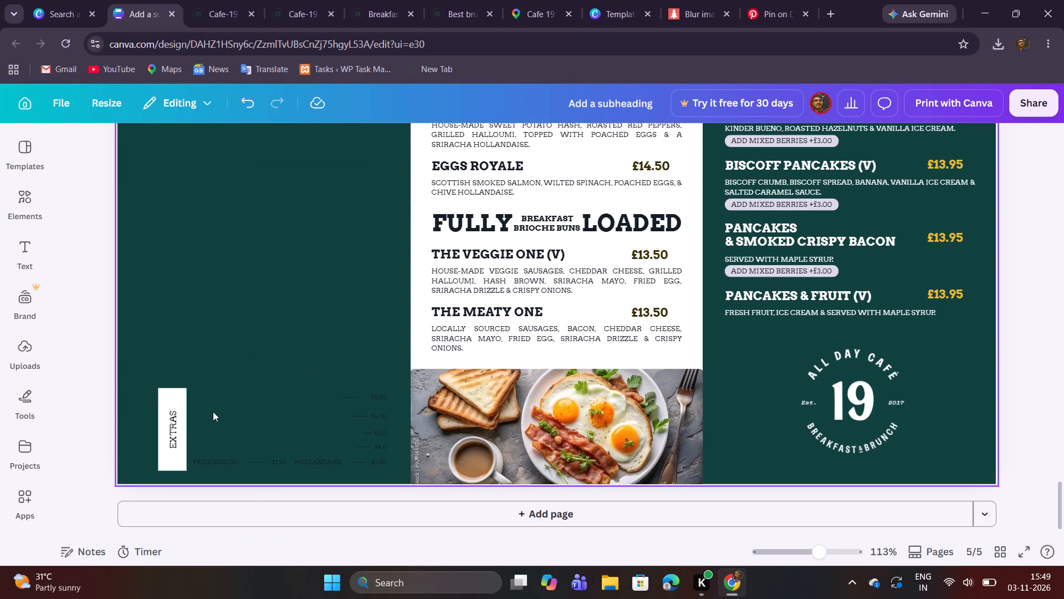
left_click_drag(213, 398, 383, 470)
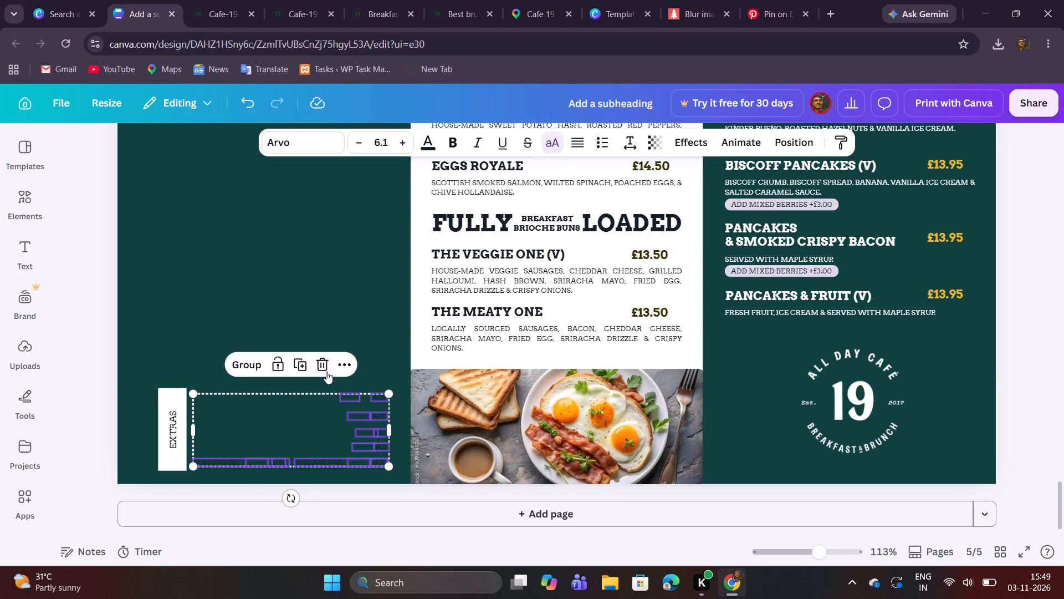
left_click(326, 372)
left_click_drag(306, 422, 112, 437)
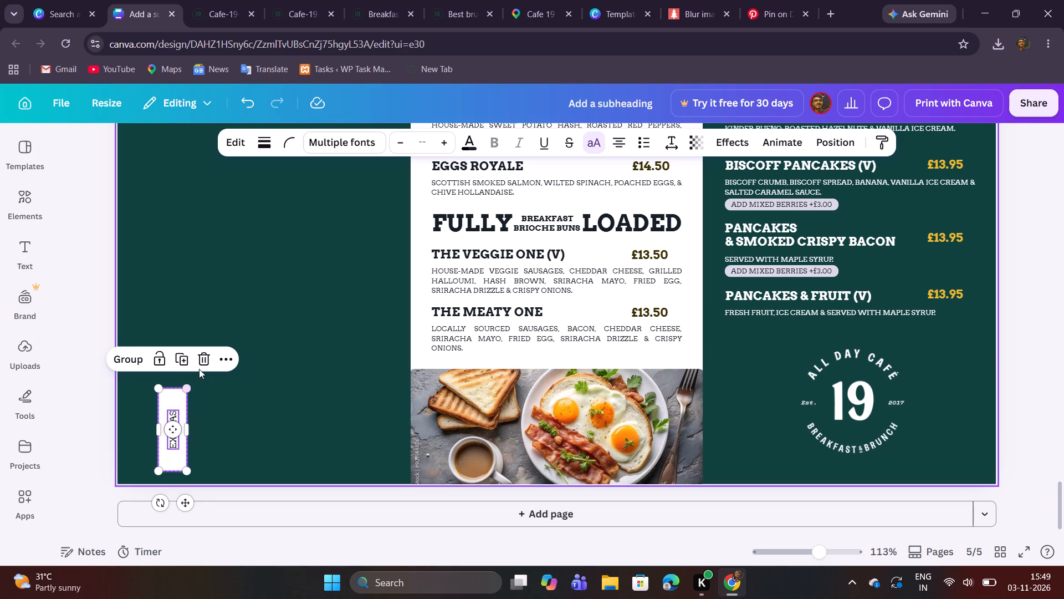
left_click(201, 361)
Duplicate the Cocktails heading with its whole drinks and price list and place the copy below Strawberry Mojito, about 0.5 apart.
scroll(270, 386, "up", 3)
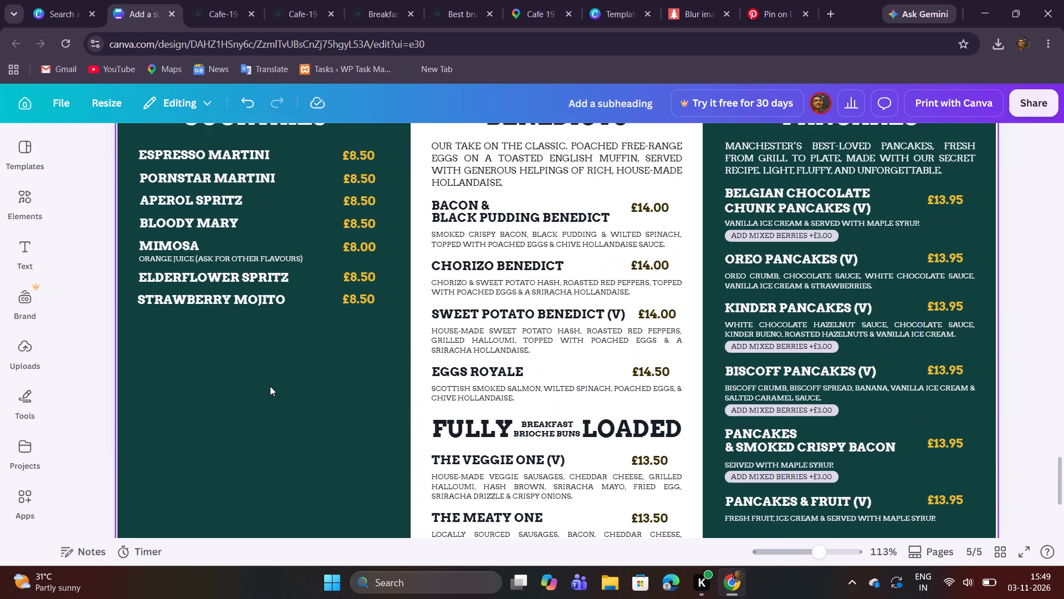
scroll(270, 386, "up", 1)
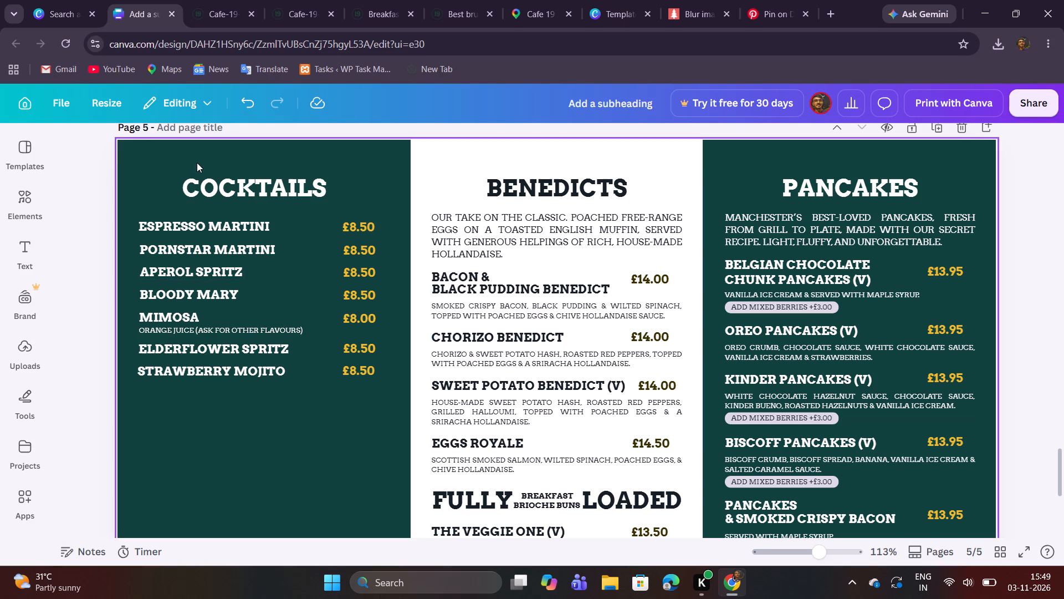
left_click_drag(198, 159, 355, 391)
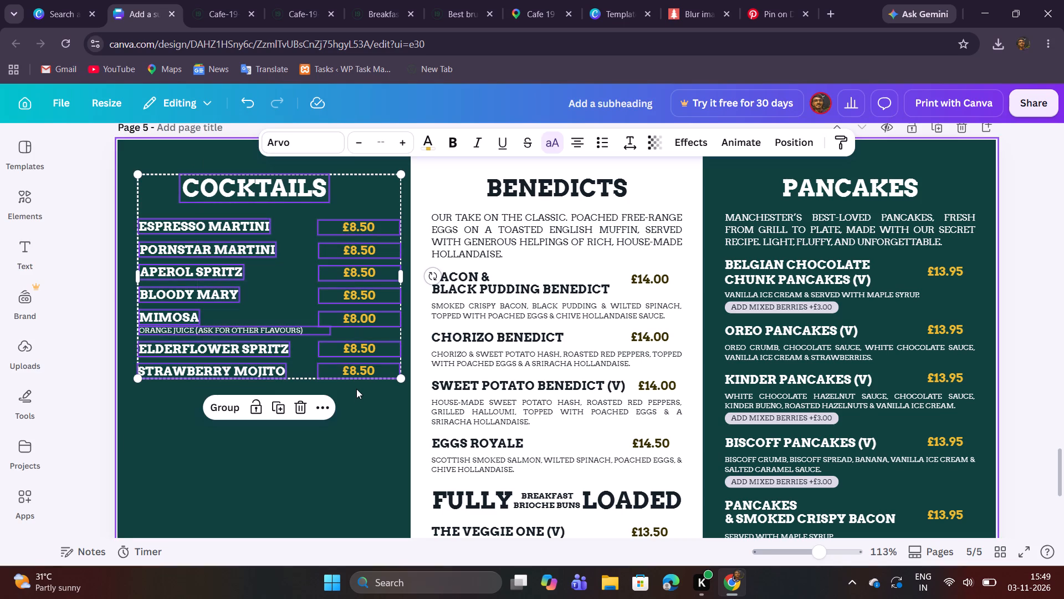
left_click(283, 405)
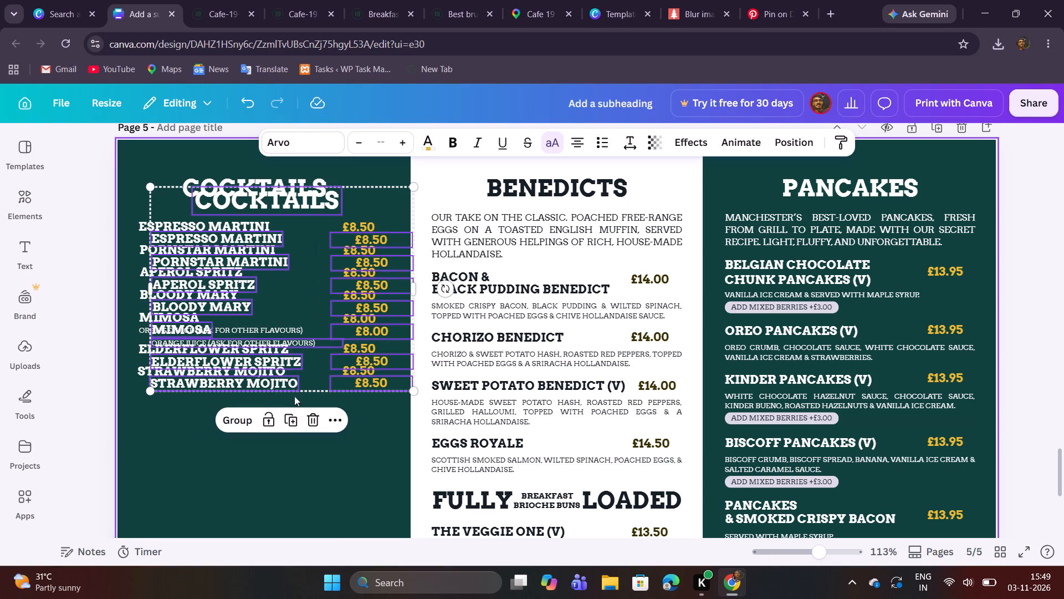
left_click_drag(318, 361, 300, 364)
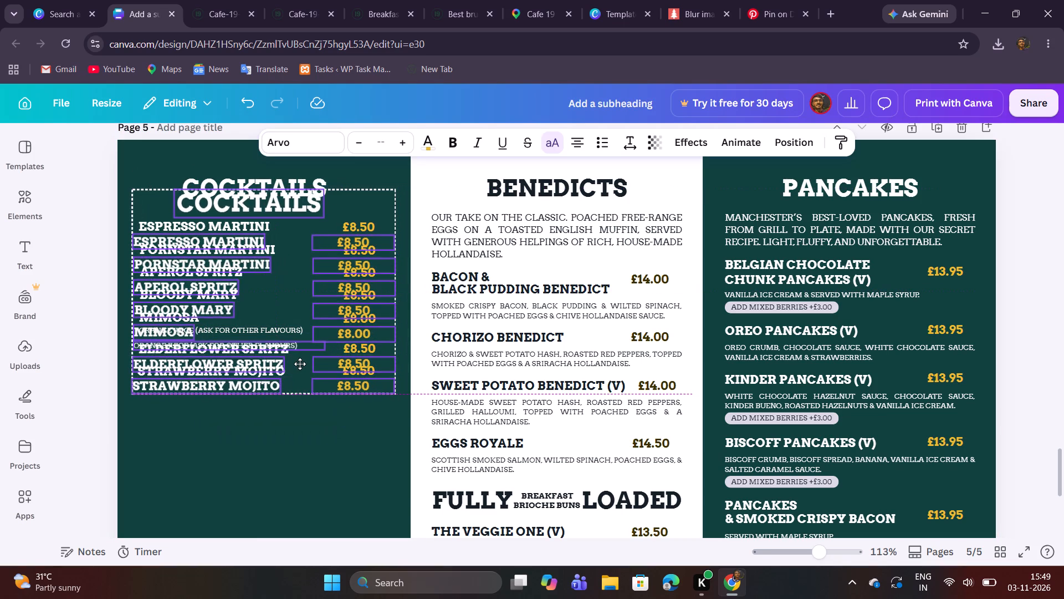
left_click_drag(300, 364, 303, 364)
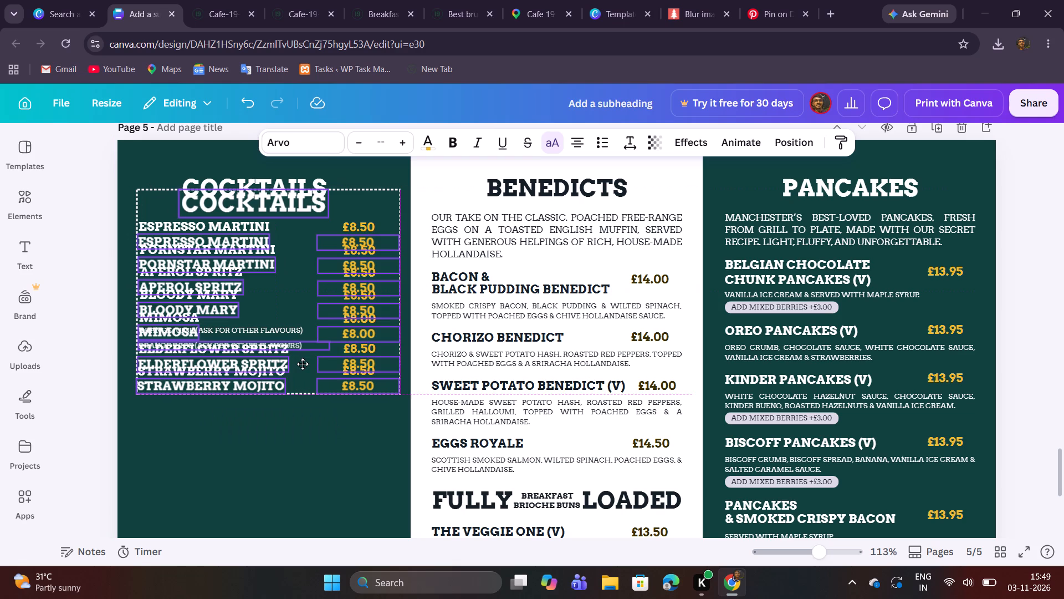
left_click_drag(303, 364, 298, 393)
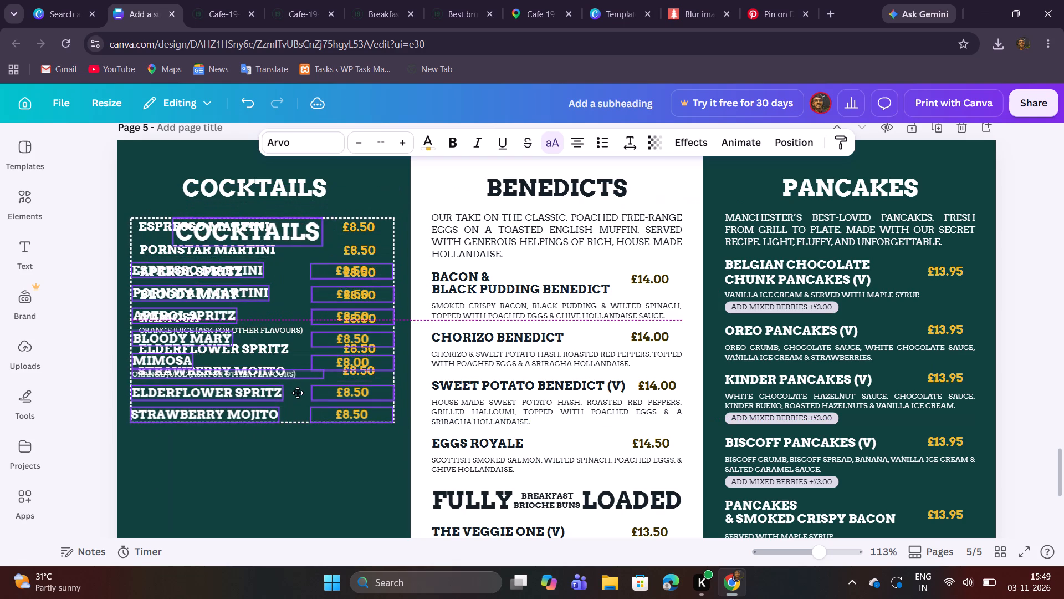
left_click_drag(298, 393, 305, 557)
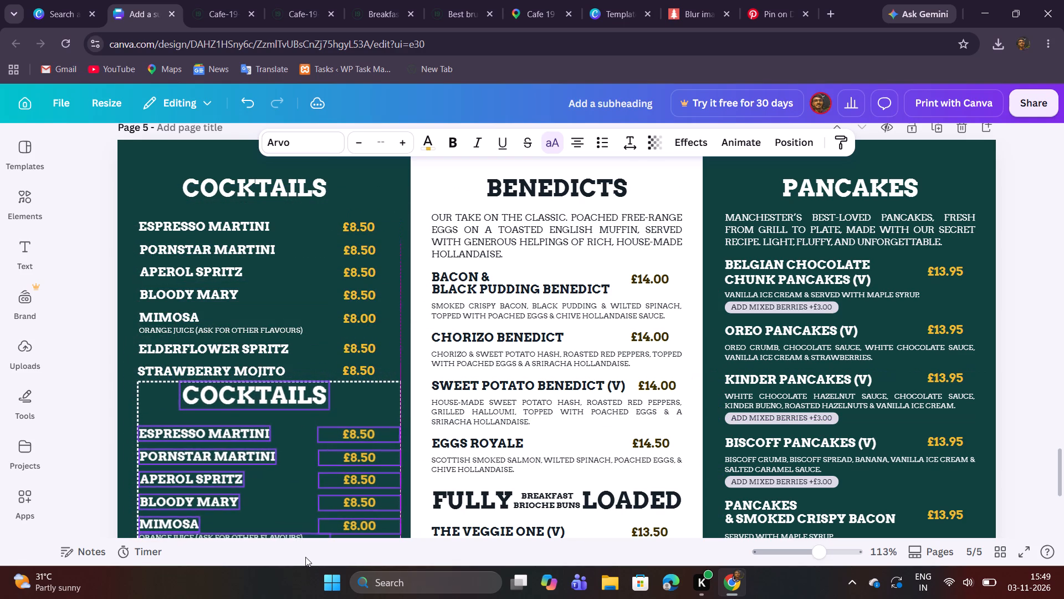
left_click_drag(305, 557, 303, 565)
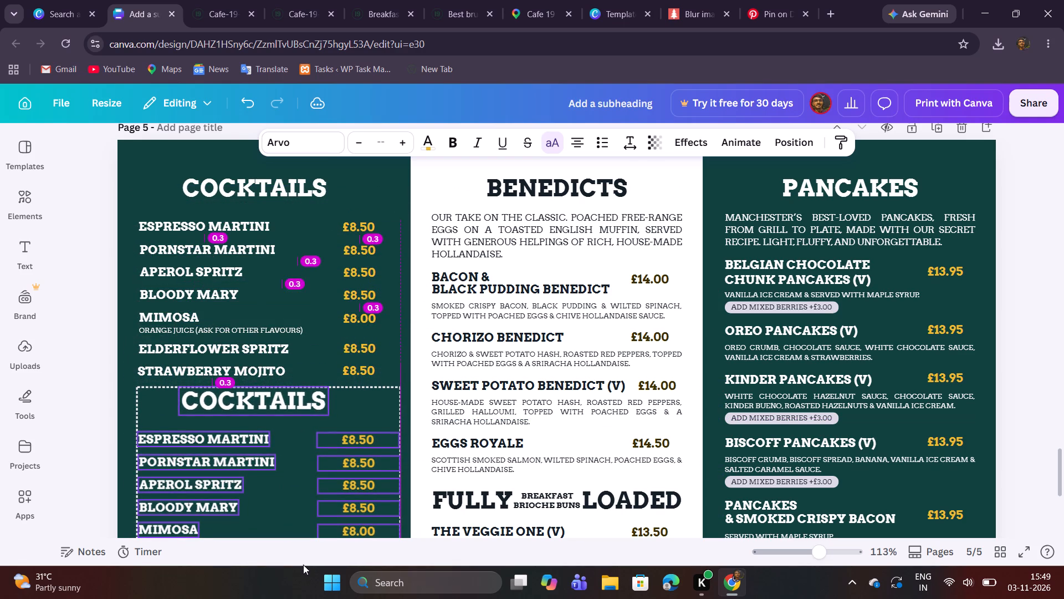
left_click_drag(303, 565, 304, 569)
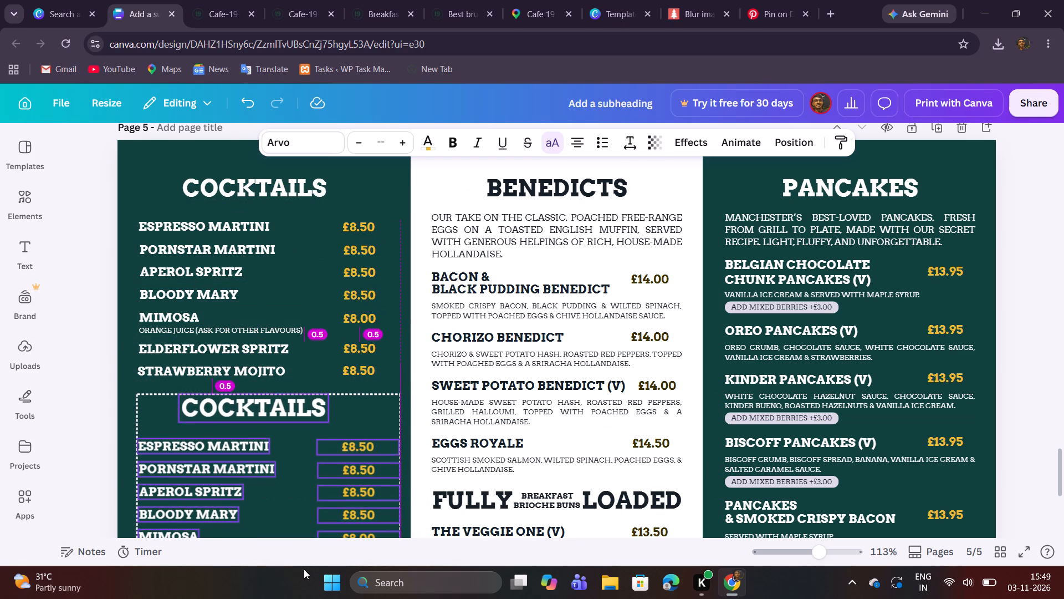
left_click_drag(304, 569, 303, 569)
left_click_drag(303, 569, 298, 569)
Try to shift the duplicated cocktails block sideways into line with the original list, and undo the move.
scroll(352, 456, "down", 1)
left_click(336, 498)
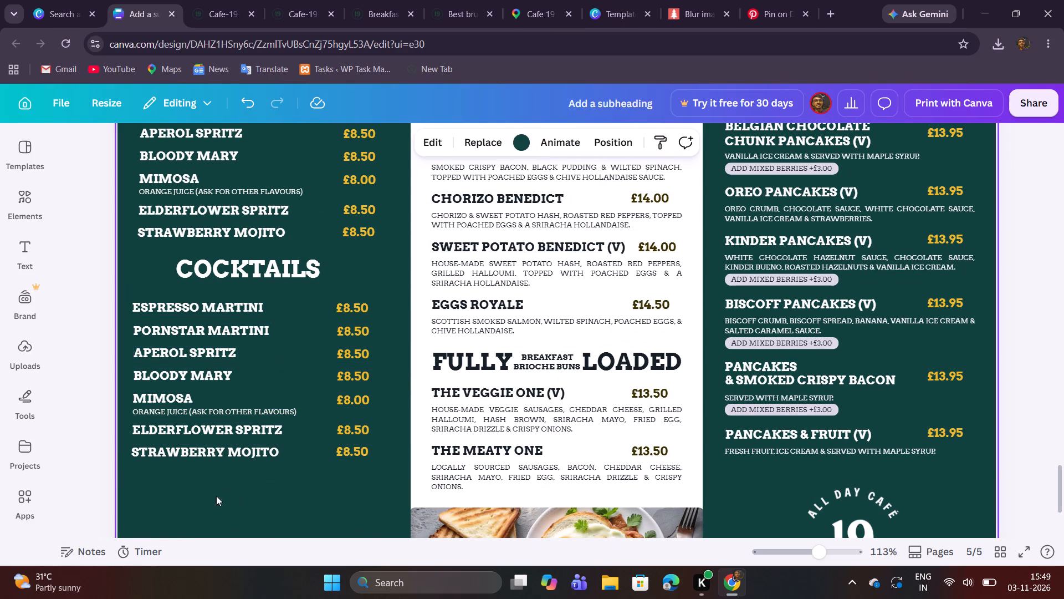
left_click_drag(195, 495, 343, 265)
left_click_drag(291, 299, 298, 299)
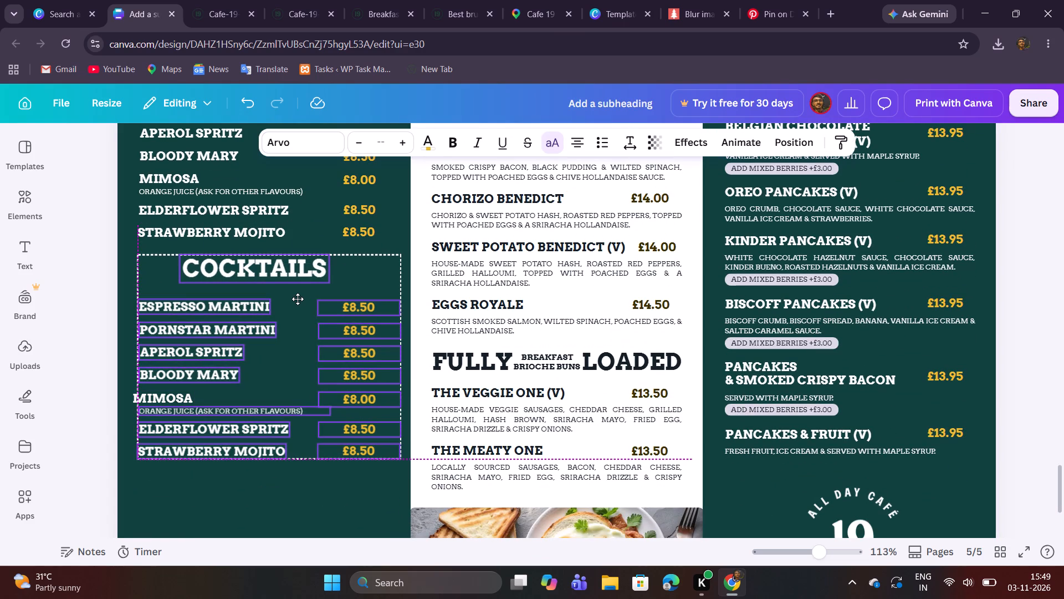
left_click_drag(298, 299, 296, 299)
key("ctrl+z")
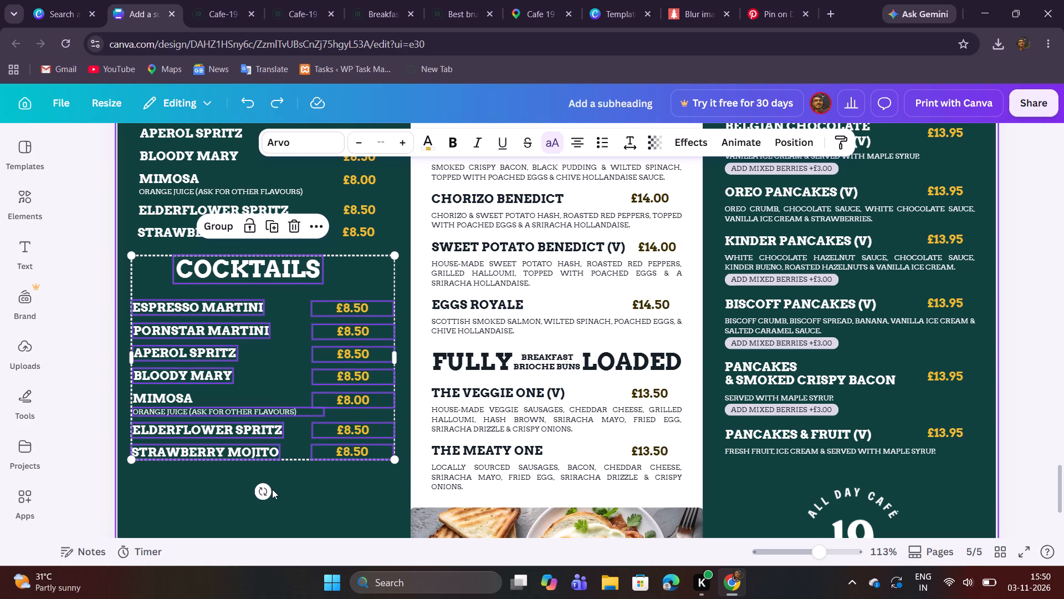
Select the entire duplicated cocktails block, including its Mimosa entry, and align it with the names and prices of the list above.
left_click(272, 489)
left_click_drag(132, 504, 314, 263)
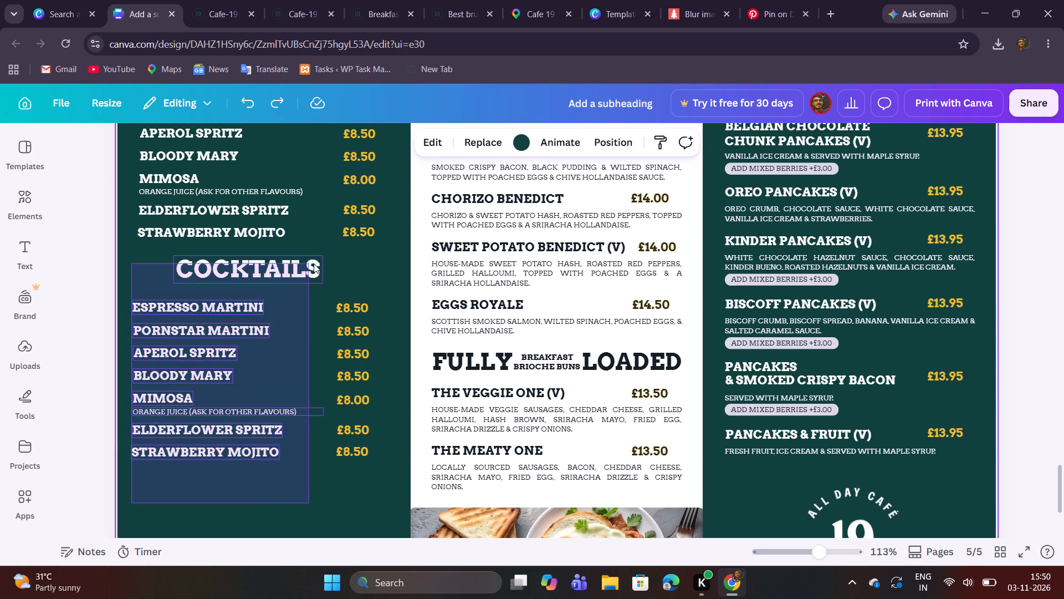
left_click_drag(314, 263, 351, 271)
left_click_drag(275, 314, 276, 314)
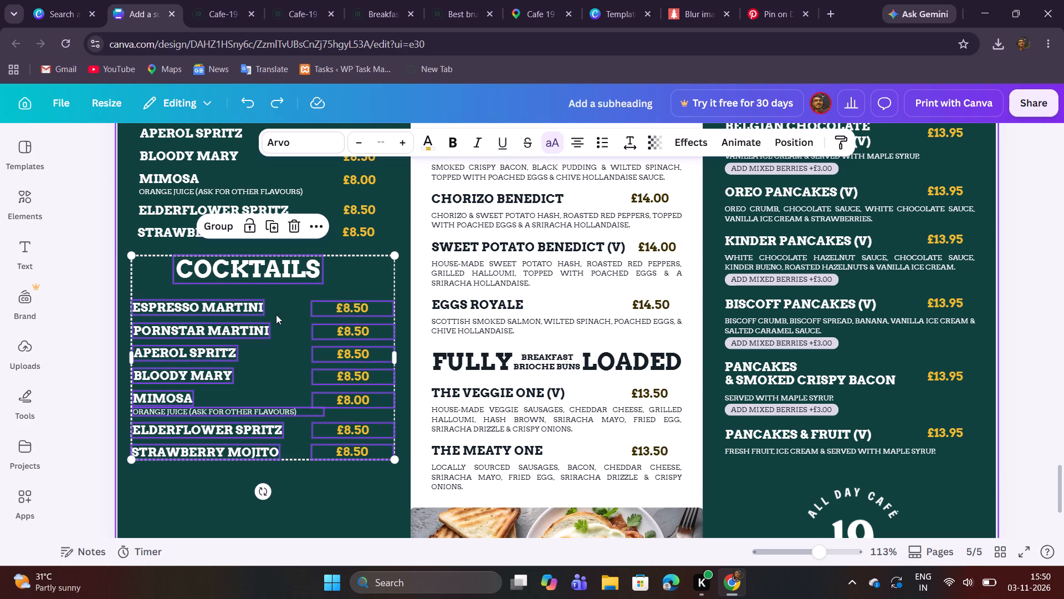
left_click_drag(276, 314, 283, 316)
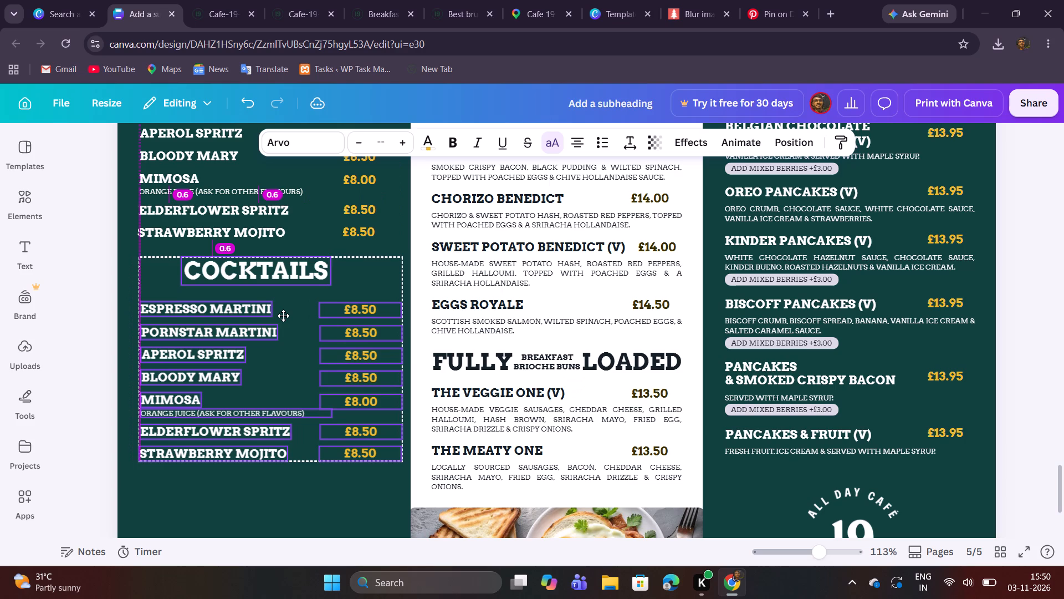
left_click_drag(283, 316, 281, 315)
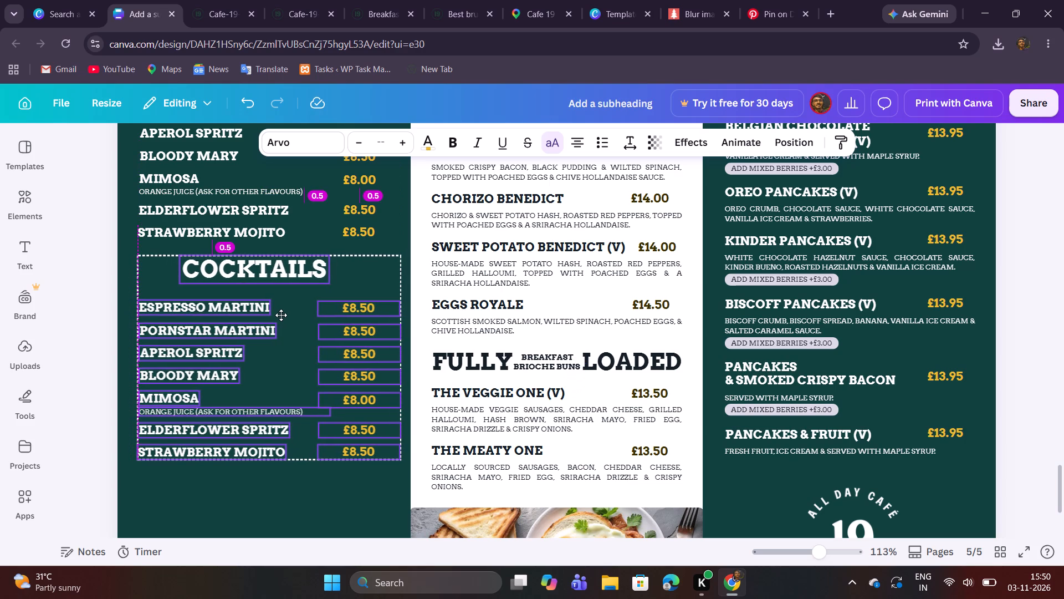
left_click_drag(281, 315, 281, 316)
left_click(218, 488)
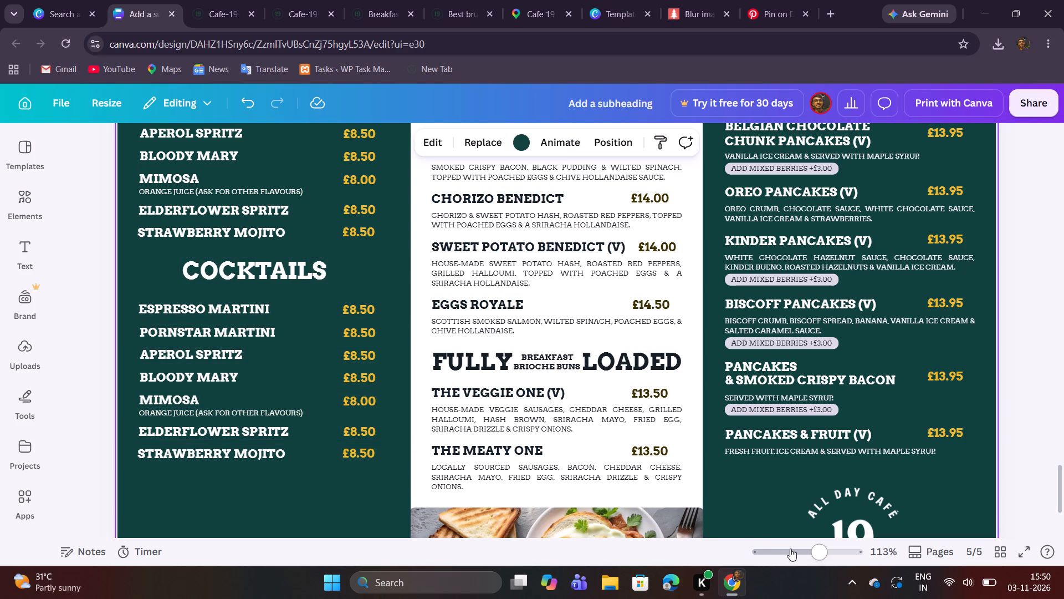
Replace the duplicated list's Espresso Martini name with "Mocktails" copied from the drinks menu PDF and narrow its text box to about 2.8 wide.
left_click(797, 550)
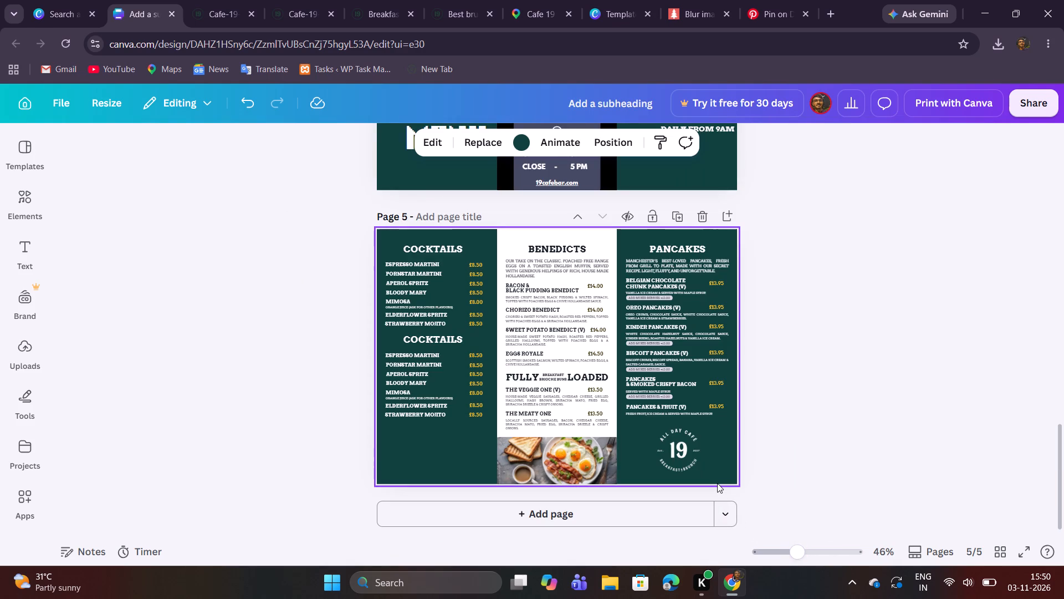
left_click(817, 551)
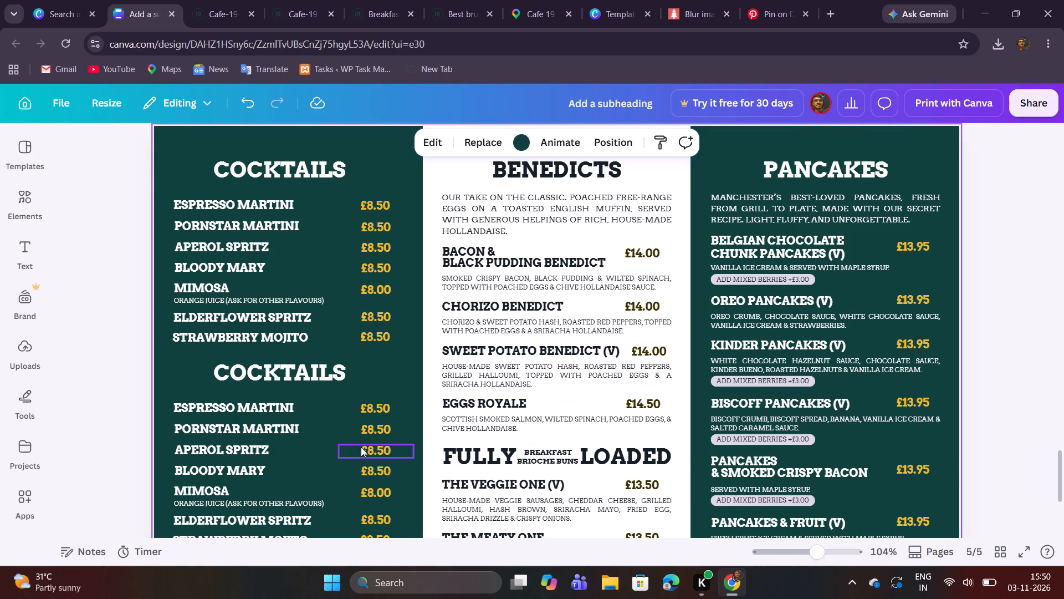
left_click(222, 0)
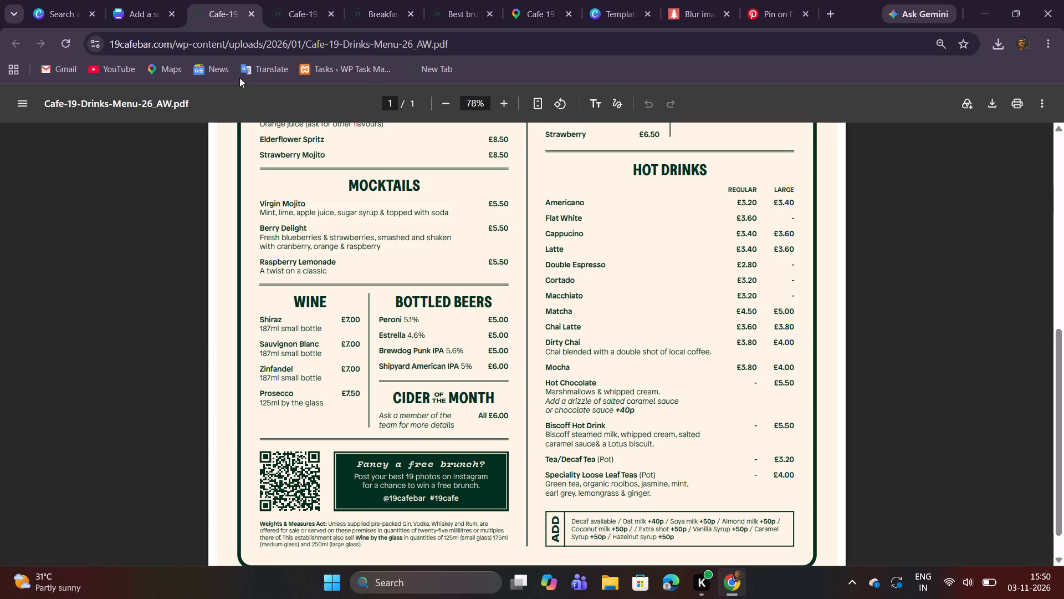
left_click_drag(348, 187, 428, 184)
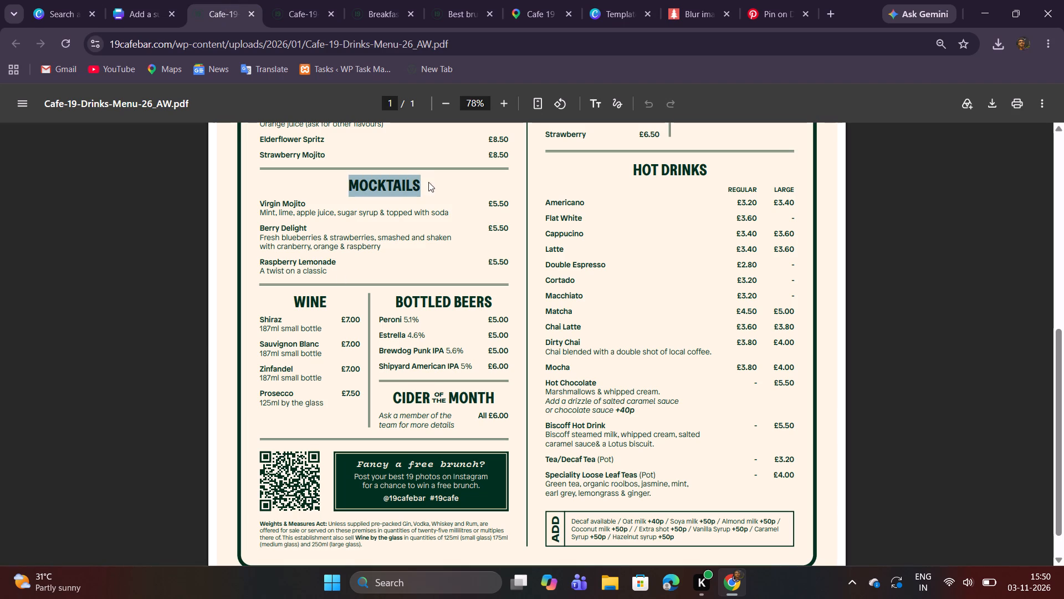
key("ctrl+c")
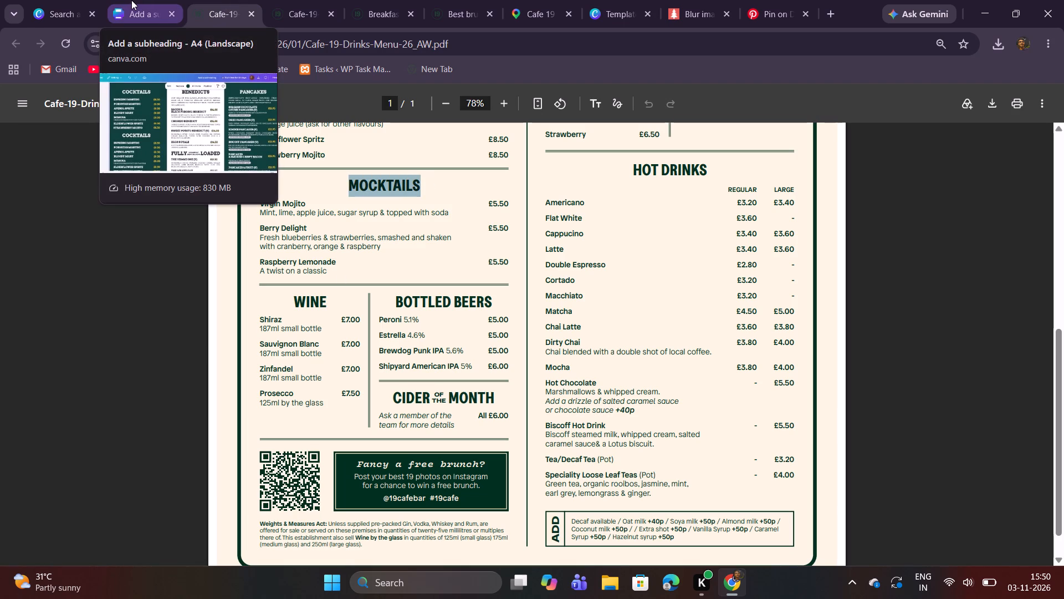
left_click(131, 0)
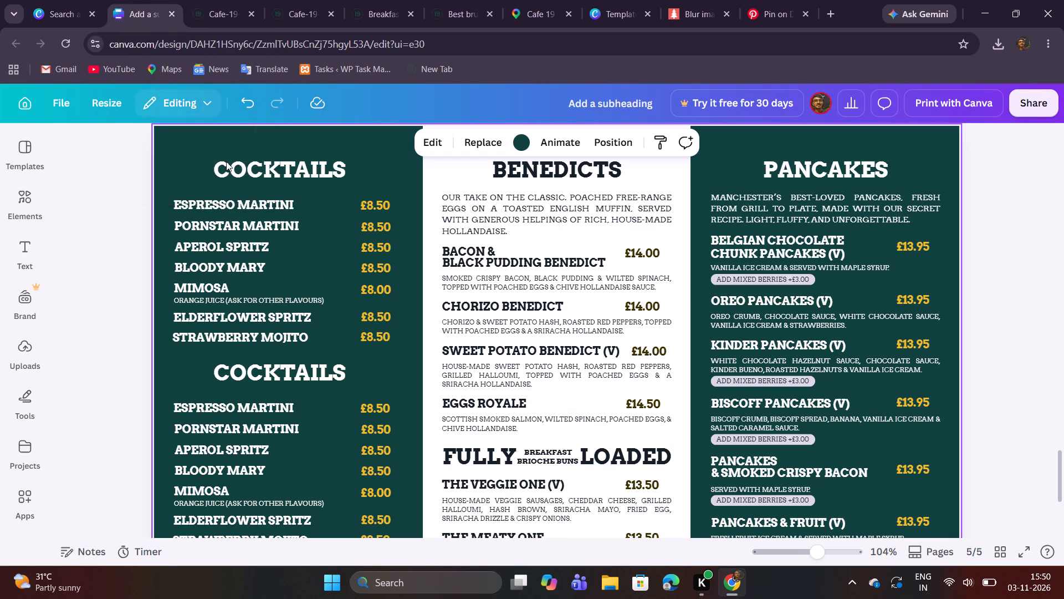
scroll(281, 255, "down", 1)
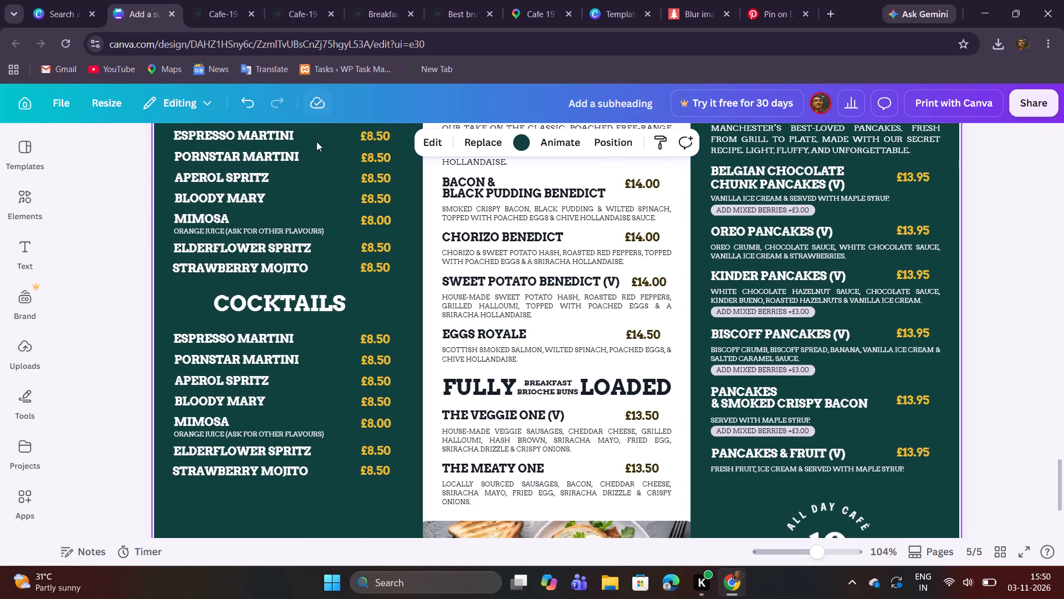
scroll(323, 177, "down", 1)
double_click(259, 276)
key("ctrl+v")
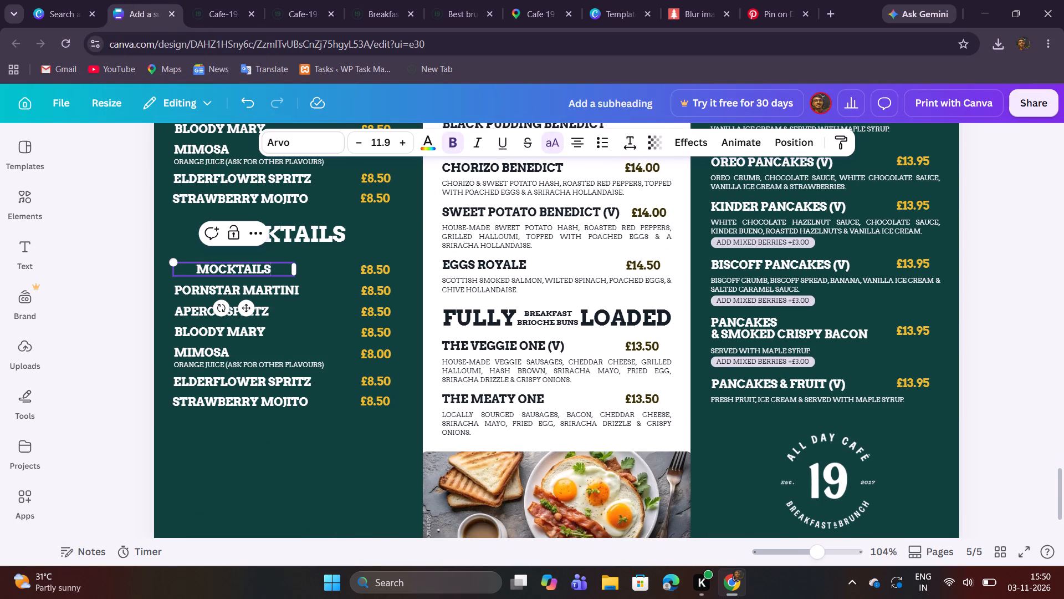
left_click_drag(294, 269, 271, 266)
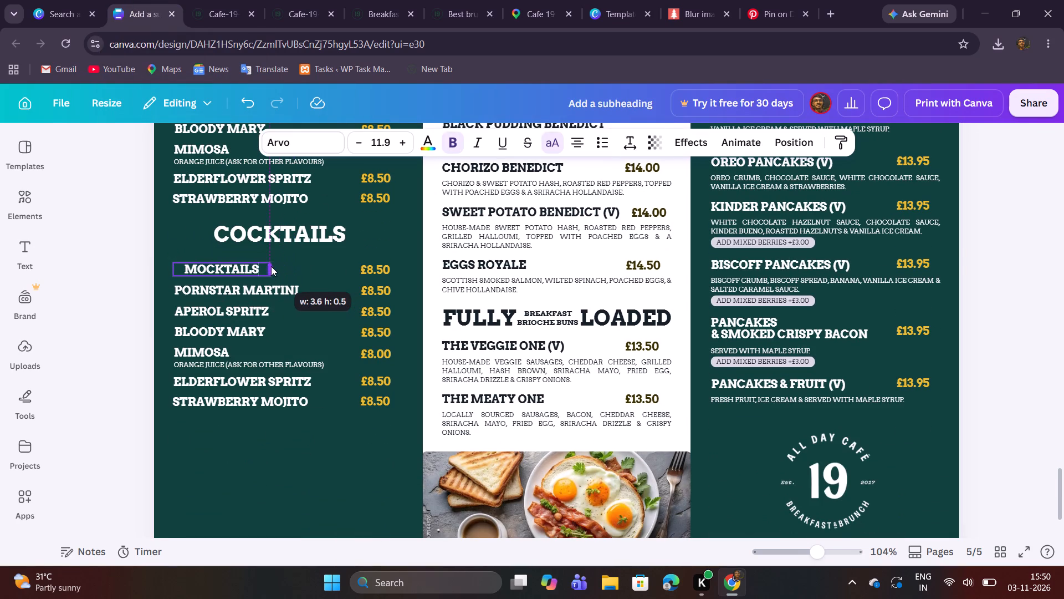
left_click_drag(271, 266, 250, 258)
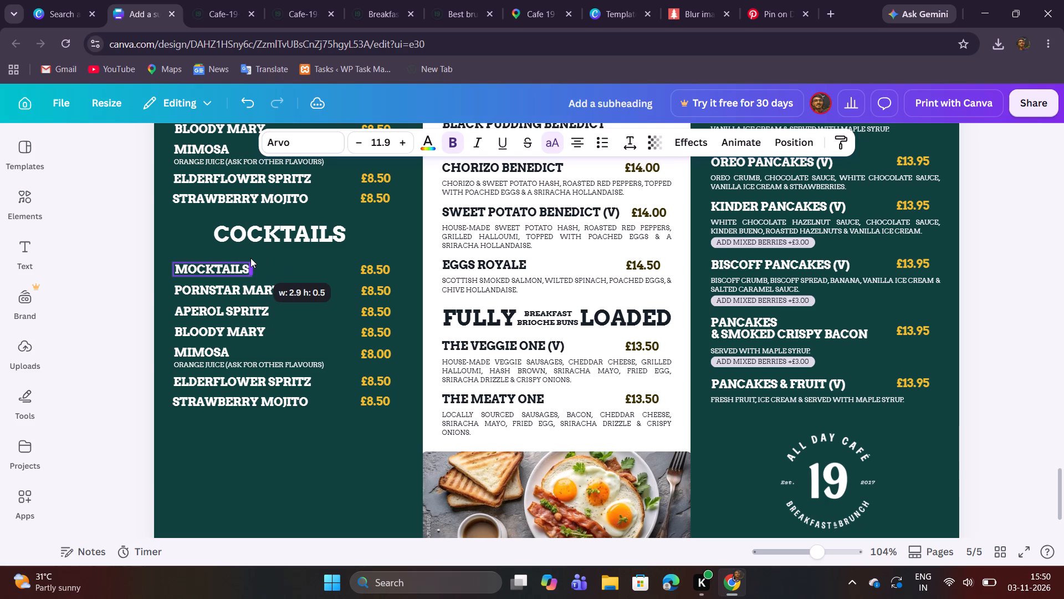
left_click_drag(250, 258, 249, 257)
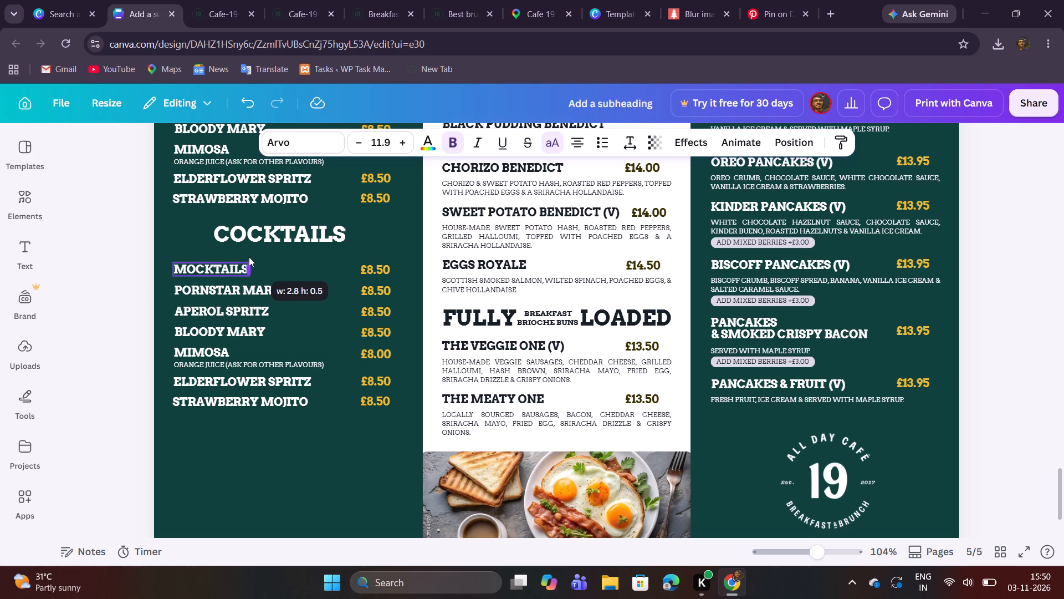
left_click_drag(249, 257, 249, 257)
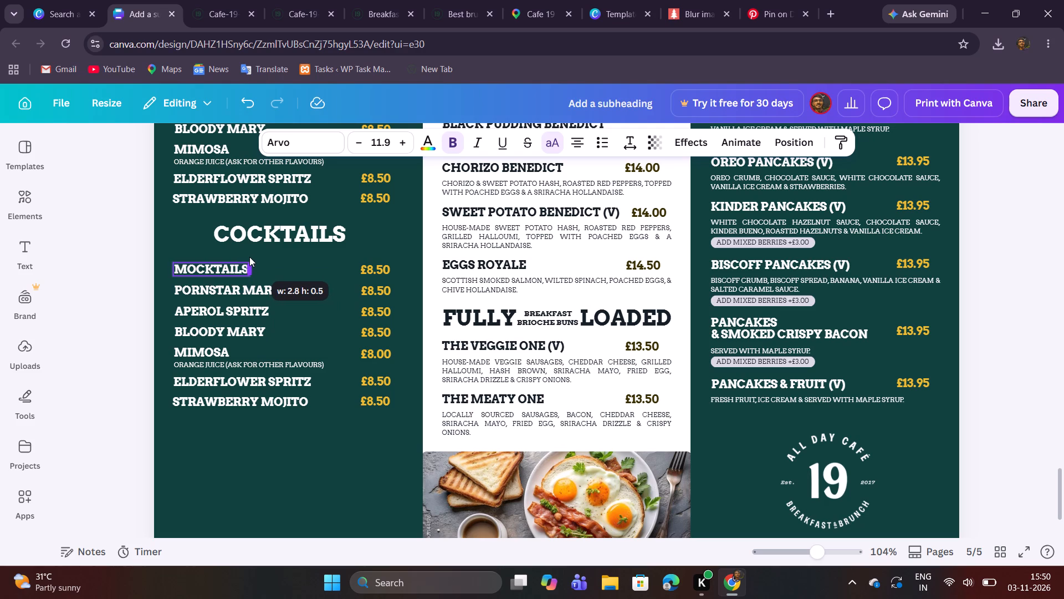
left_click_drag(249, 257, 248, 257)
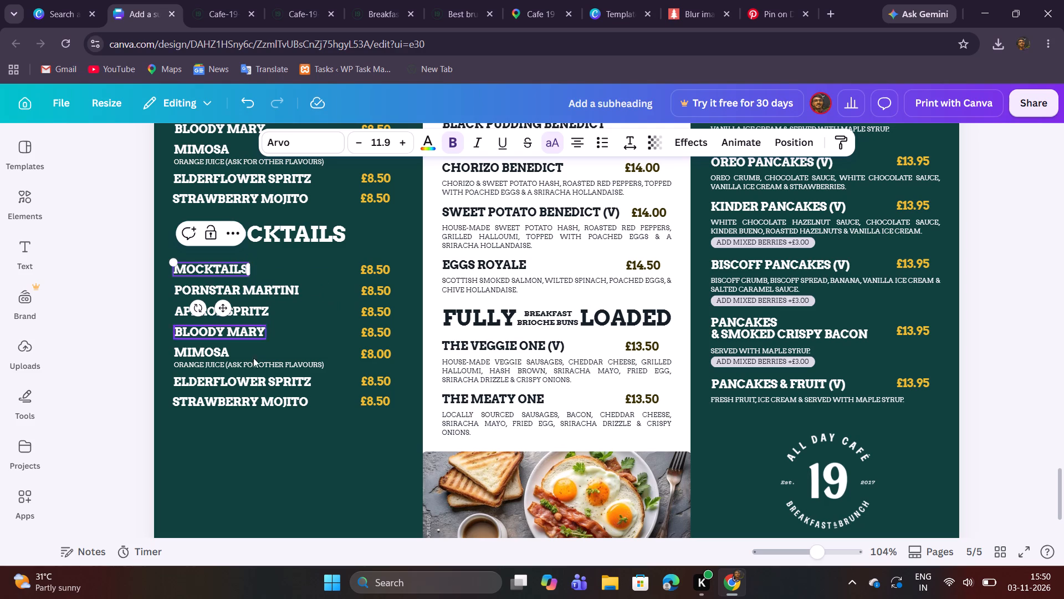
left_click(240, 444)
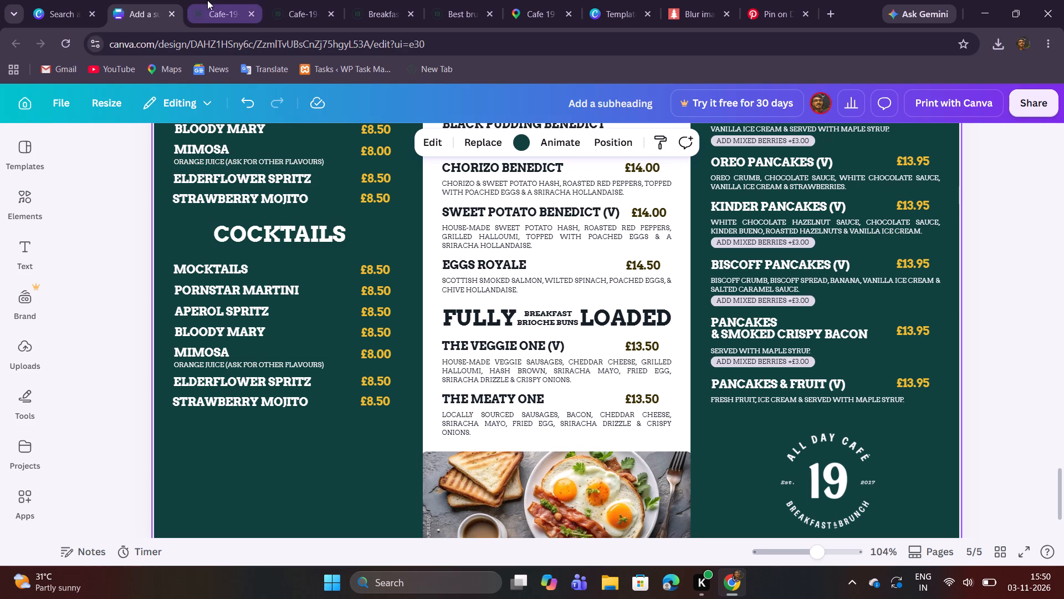
Undo the replacement of the duplicated list's Espresso Martini name and put "Mocktails" in the duplicated Cocktails heading instead, about 5.2 wide.
left_click(207, 0)
left_click(149, 0)
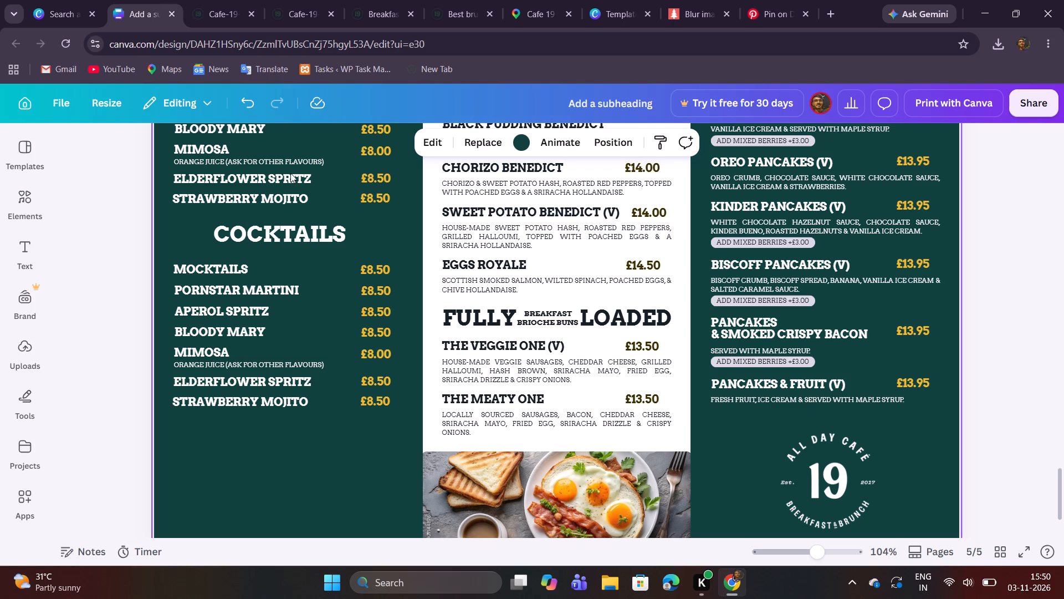
double_click(314, 223)
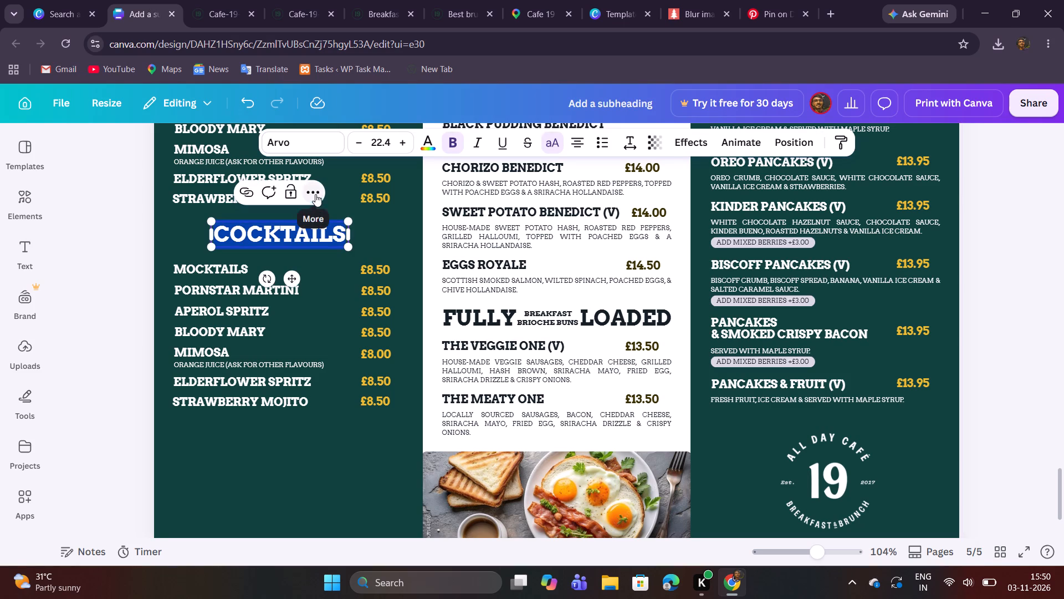
key("ctrl+z")
key("ctrl+z")
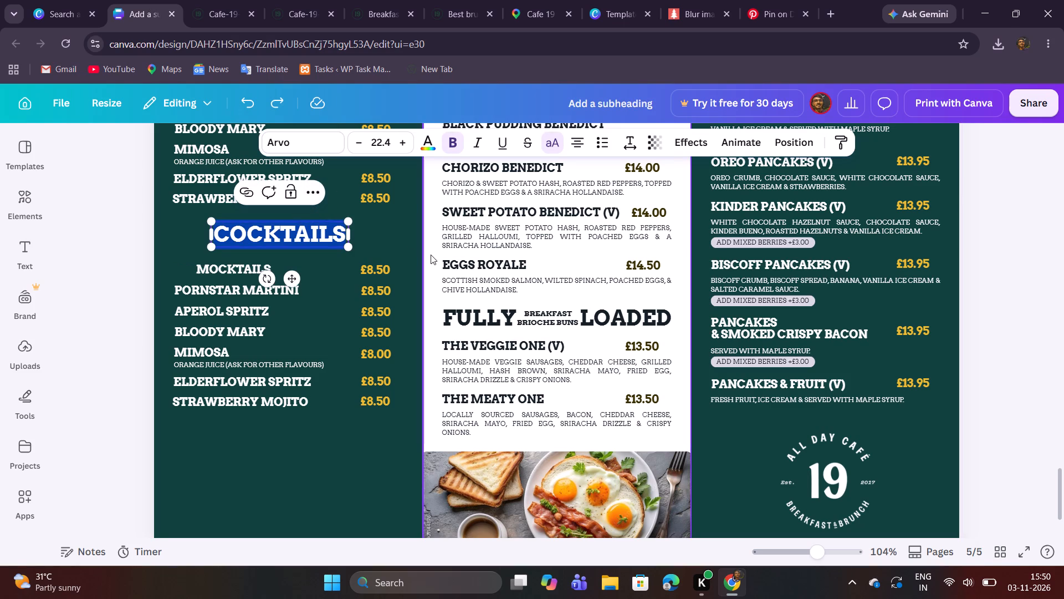
key("ctrl+z")
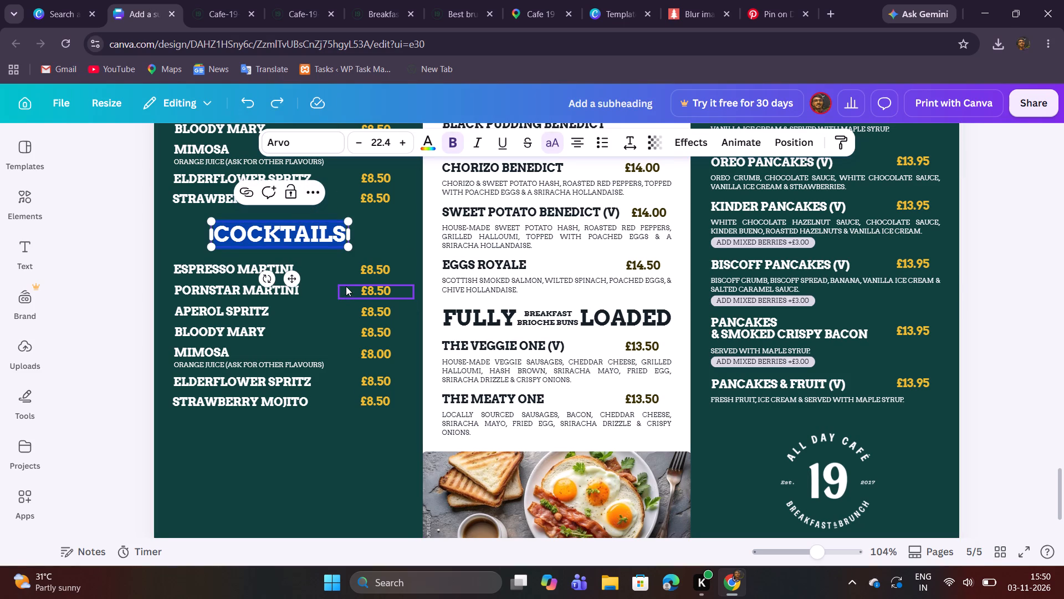
key("ctrl+v")
left_click(349, 258)
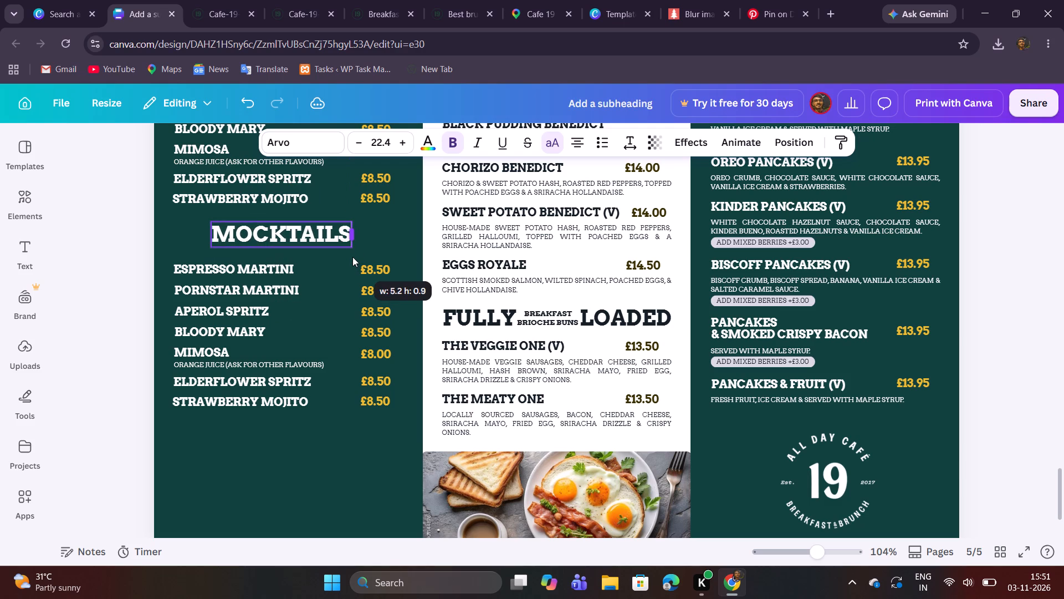
left_click(374, 455)
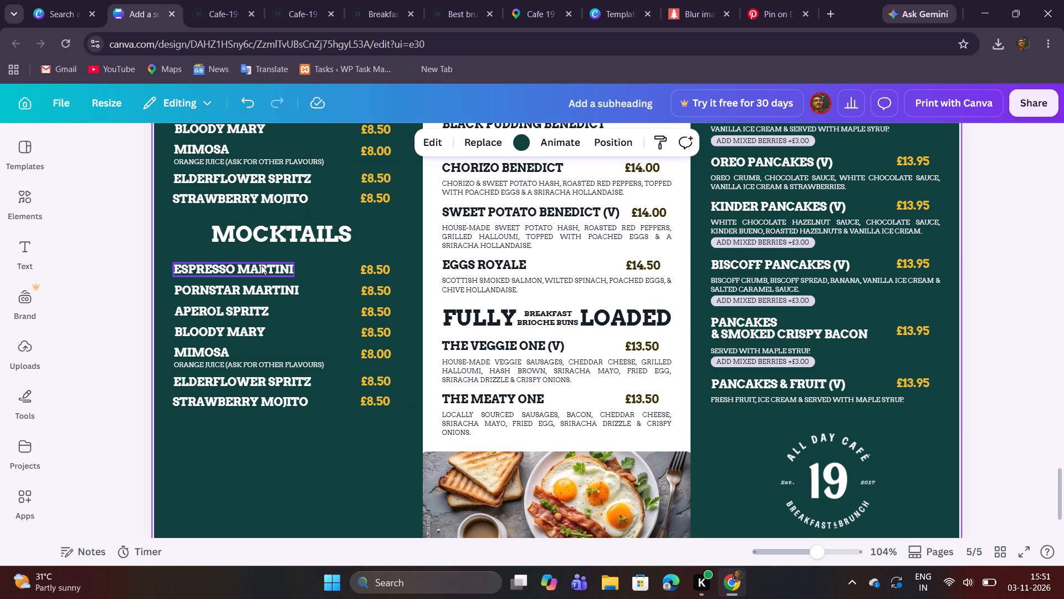
Copy the drink name "Virgin Mojito" from the Mocktails section of the drinks menu PDF and return to the brochure.
left_click(213, 0)
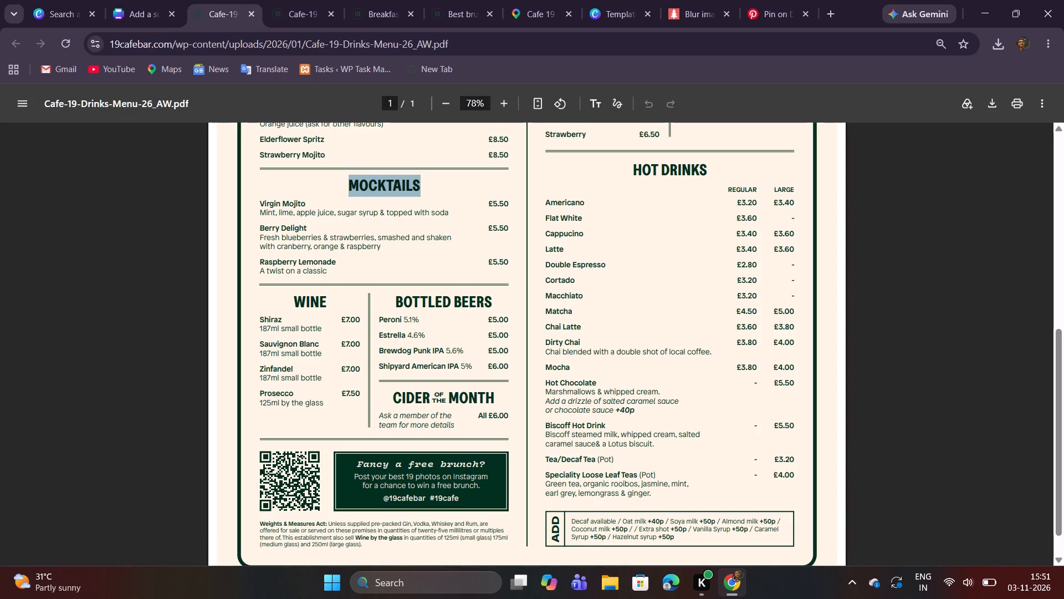
left_click_drag(259, 203, 305, 200)
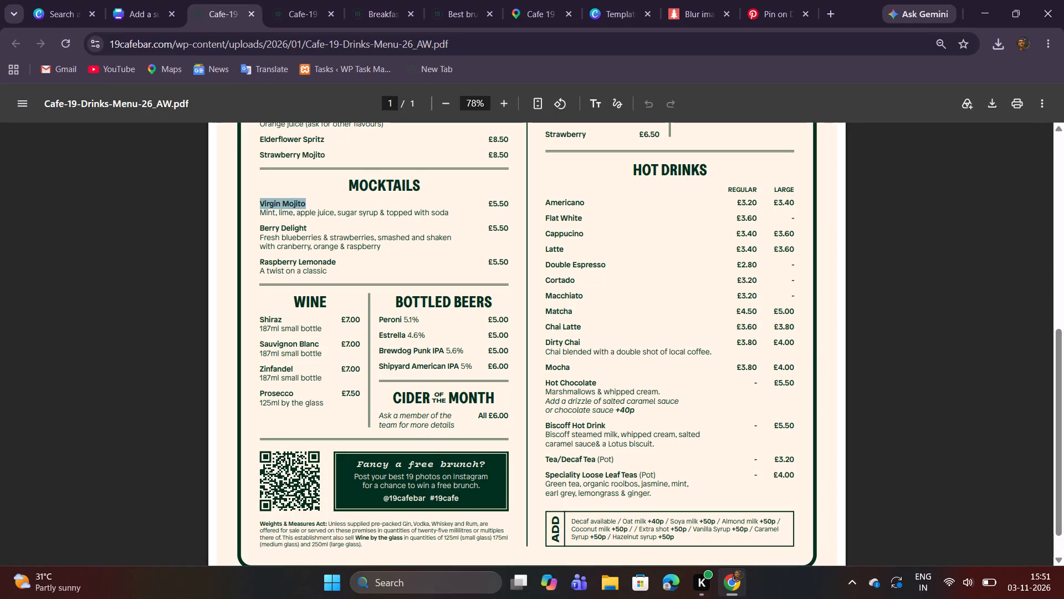
key("ctrl+c")
left_click(158, 0)
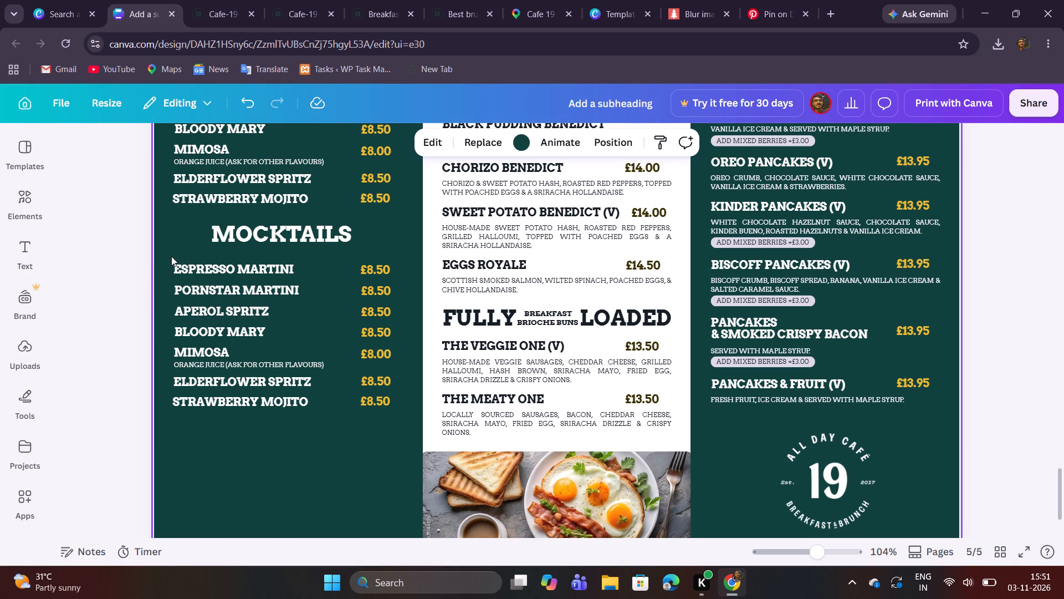
Delete the Espresso Martini, Pornstar Martini, Aperol Spritz and Bloody Mary entries with their prices below the Mocktails heading.
left_click_drag(171, 256, 391, 337)
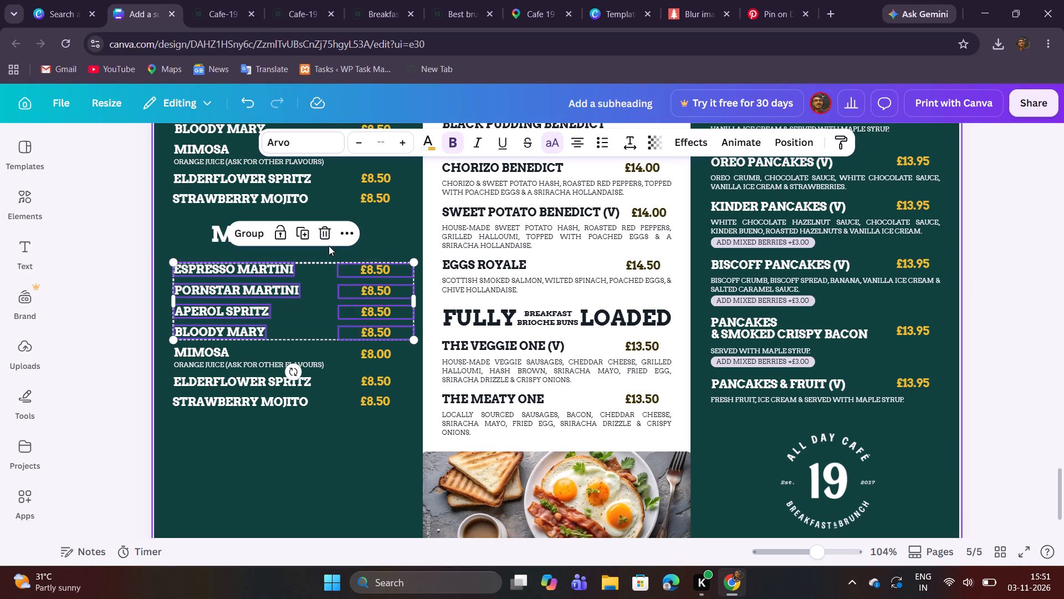
left_click(326, 233)
Move the Mimosa entry, with its description and price, up into the first-entry position directly below the Mocktails heading.
left_click_drag(208, 321, 355, 362)
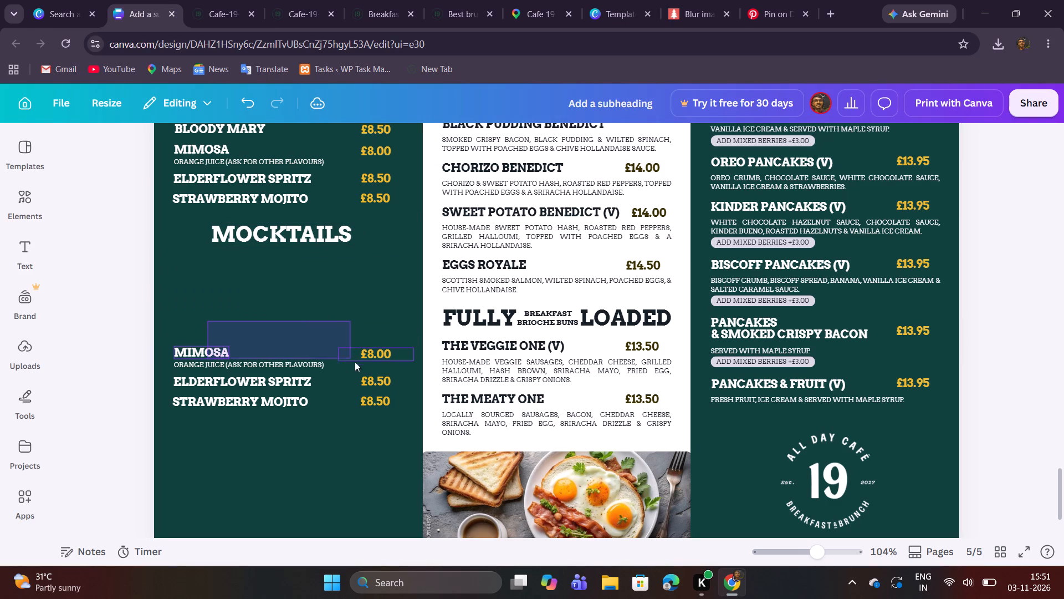
left_click_drag(355, 362, 382, 368)
left_click_drag(317, 352, 319, 272, "shift")
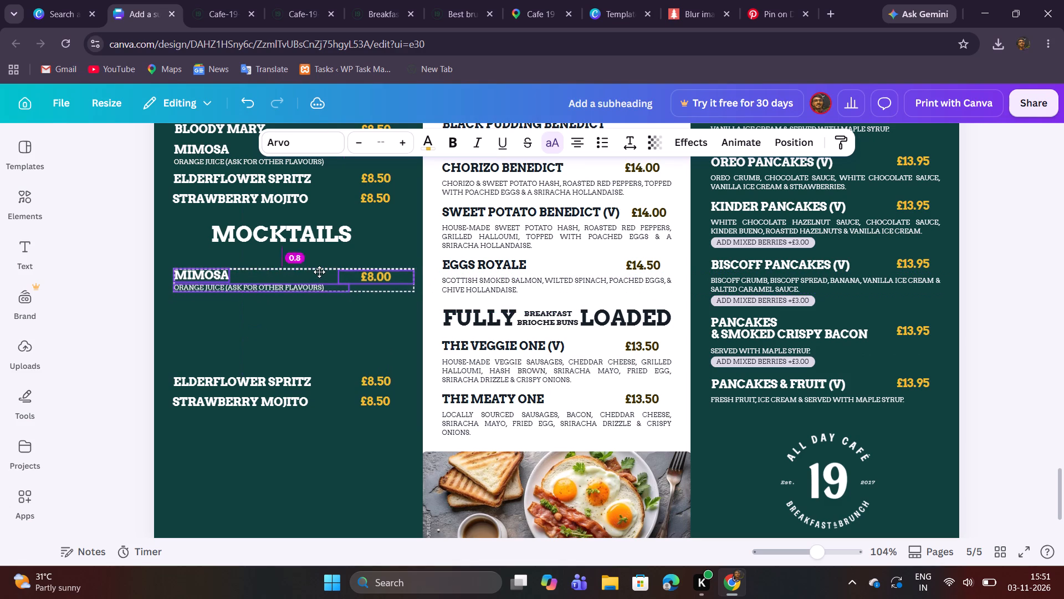
left_click_drag(319, 272, 319, 269, "shift")
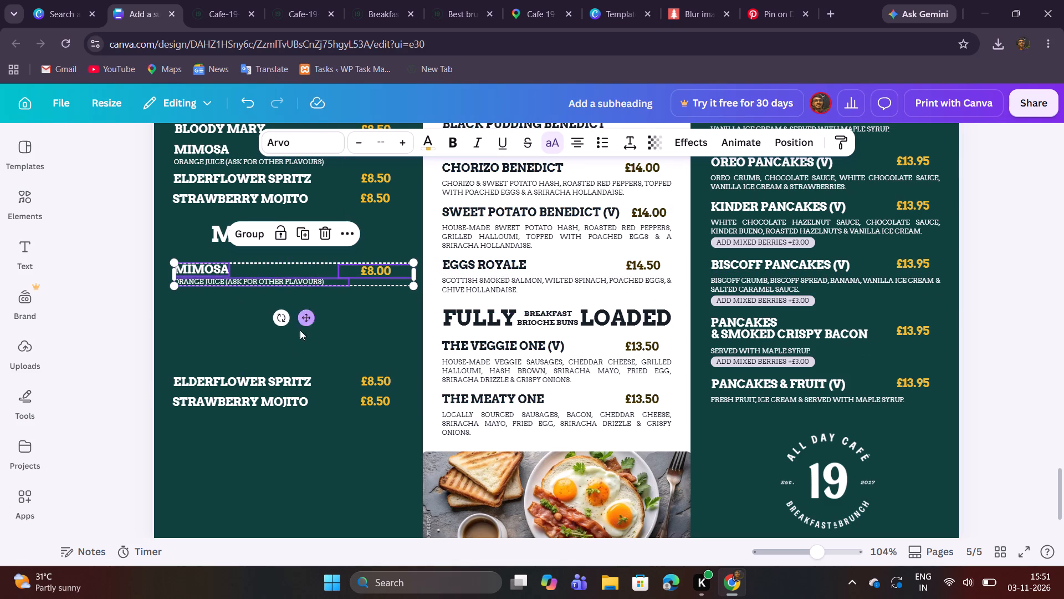
left_click(284, 350)
Replace the Mimosa name under Mocktails with the copied "Virgin Mojito" and widen its text box to about 3.5 so it fits one line.
double_click(224, 266)
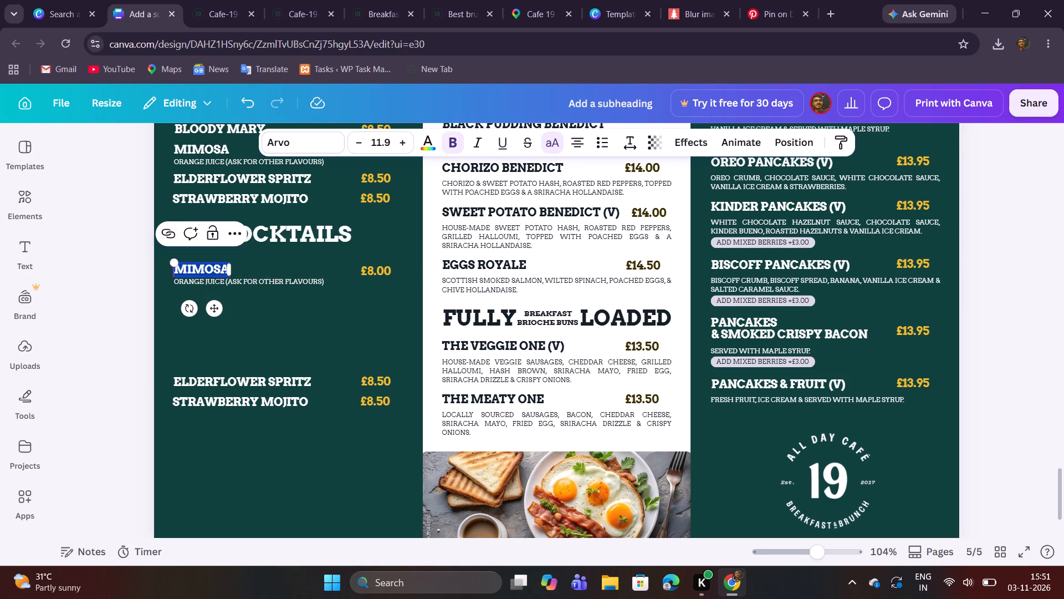
key("ctrl+v")
left_click_drag(234, 273, 253, 273)
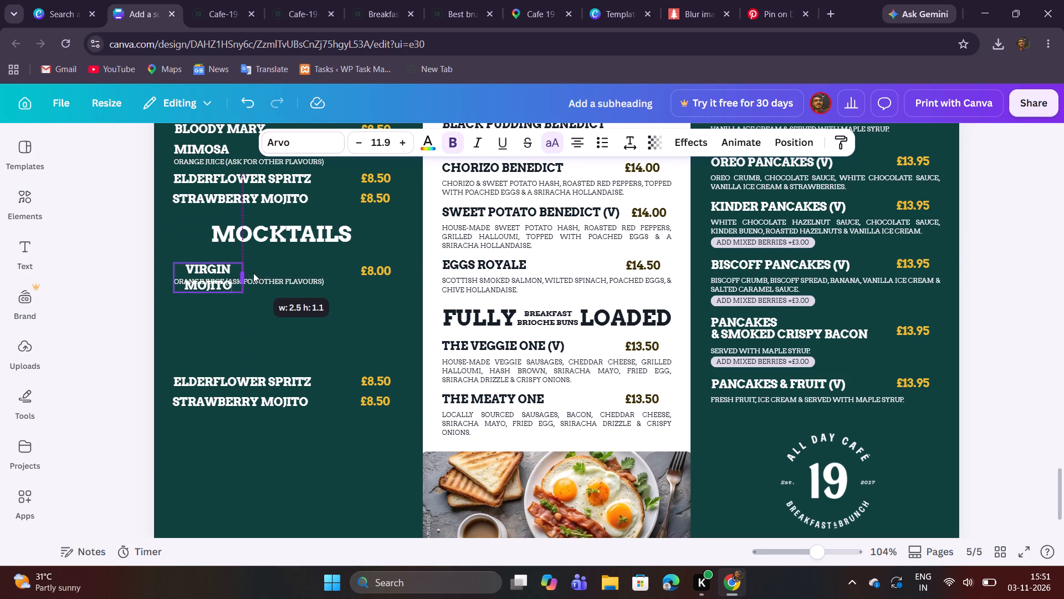
left_click_drag(253, 273, 278, 269)
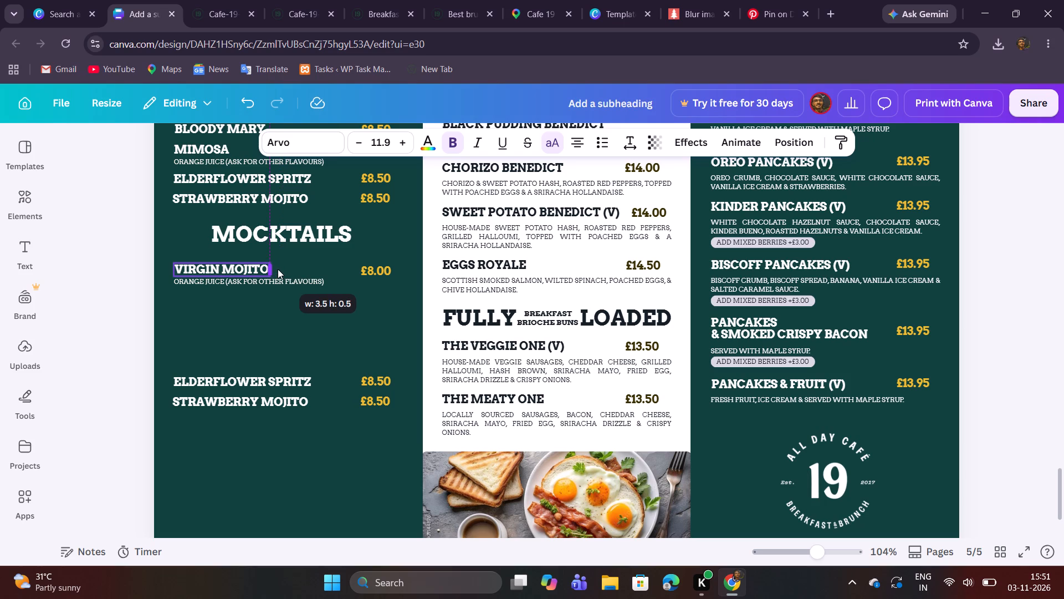
left_click_drag(278, 269, 274, 267)
left_click(285, 328)
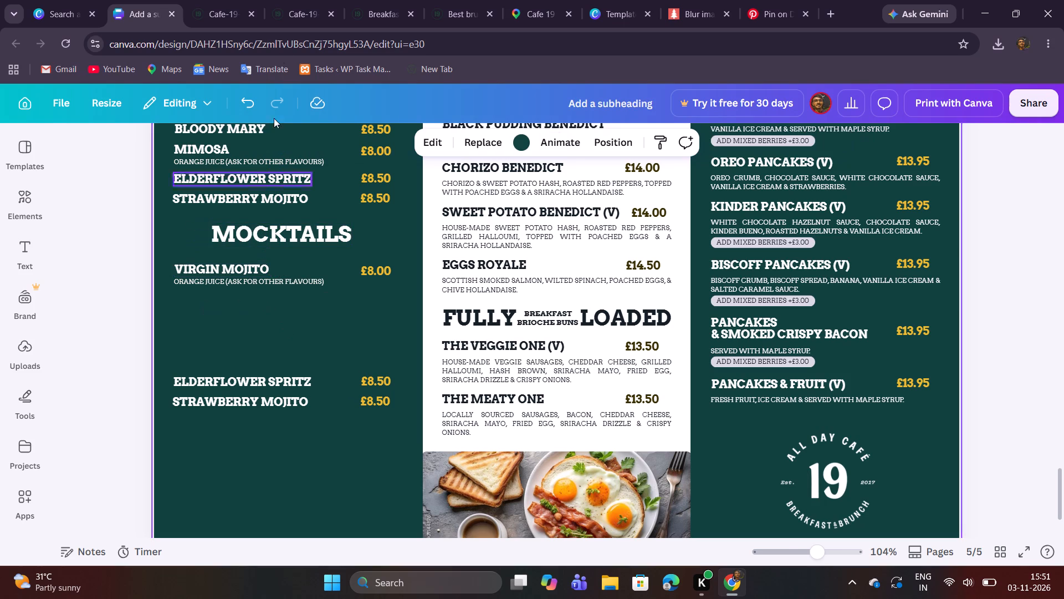
Replace the Virgin Mojito description with "Mint, lime, apple juice, sugar syrup & topped with soda" copied from the drinks menu PDF.
left_click(224, 0)
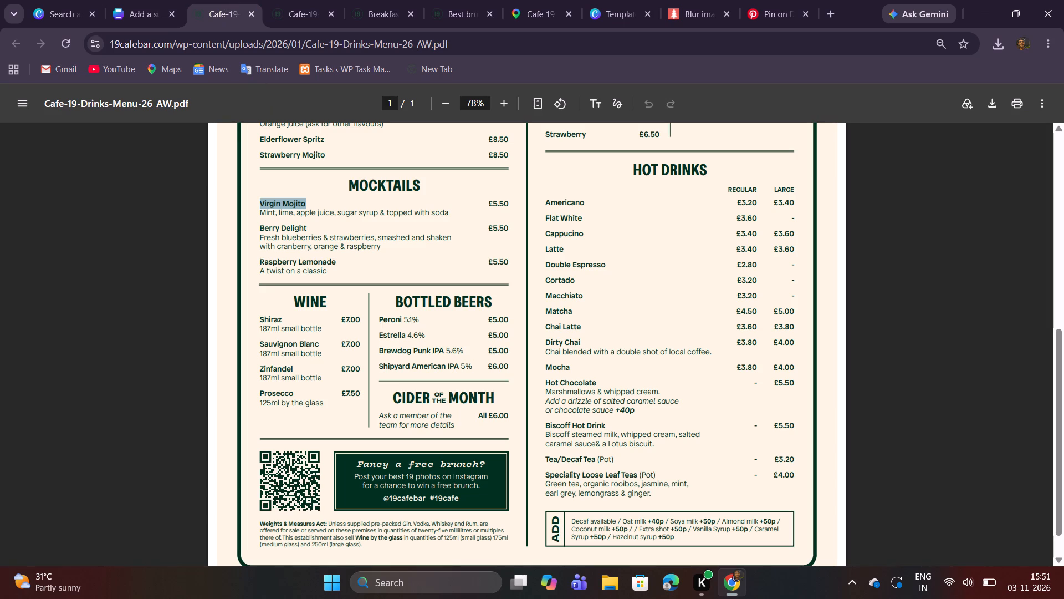
left_click_drag(258, 215, 392, 215)
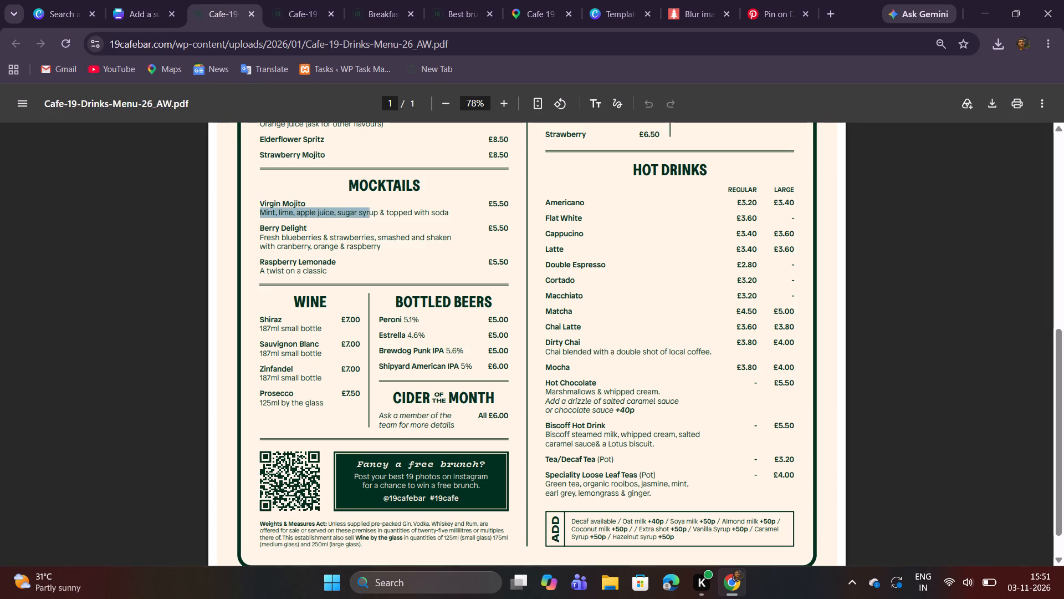
left_click_drag(392, 215, 448, 215)
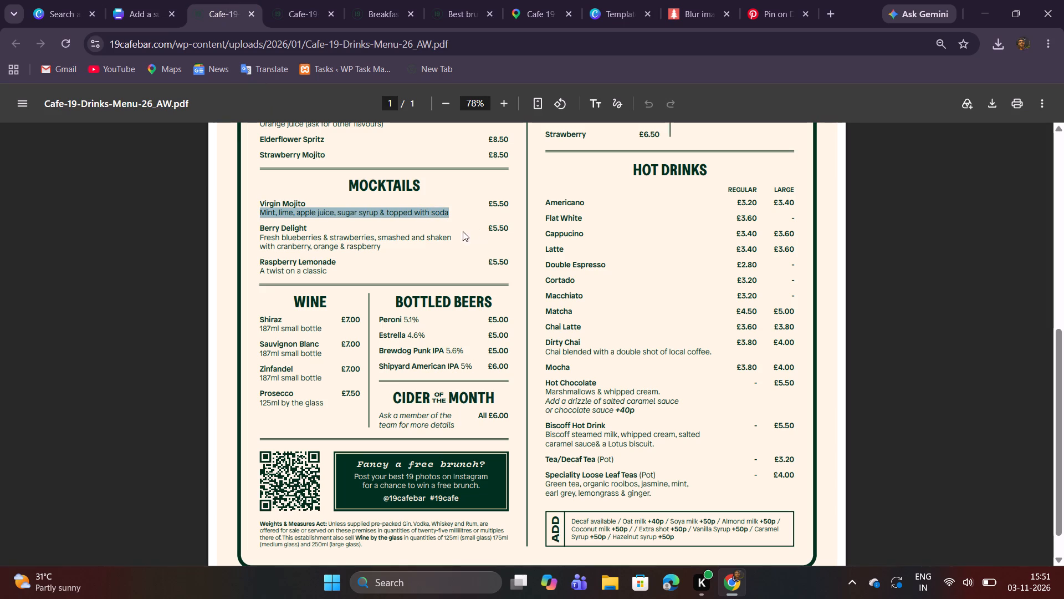
key("ctrl+c")
left_click(131, 1)
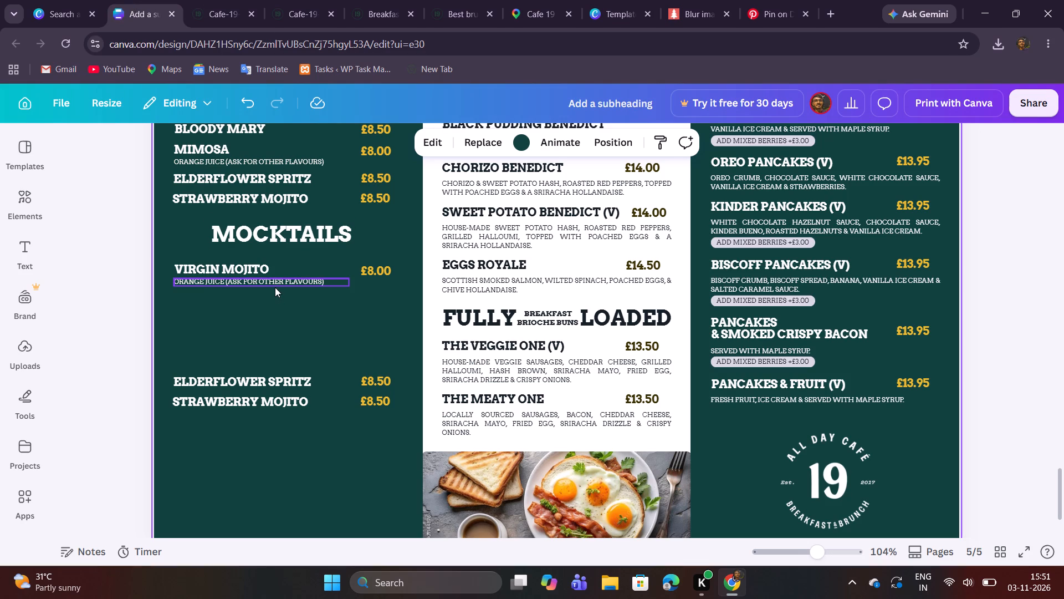
double_click(274, 281)
key("ctrl+v")
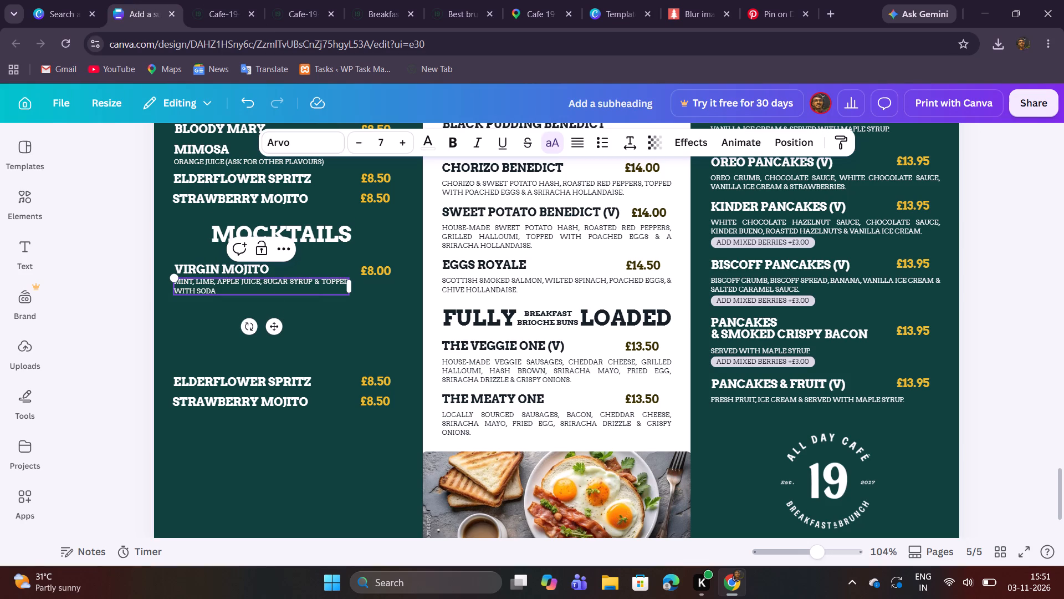
left_click(342, 323)
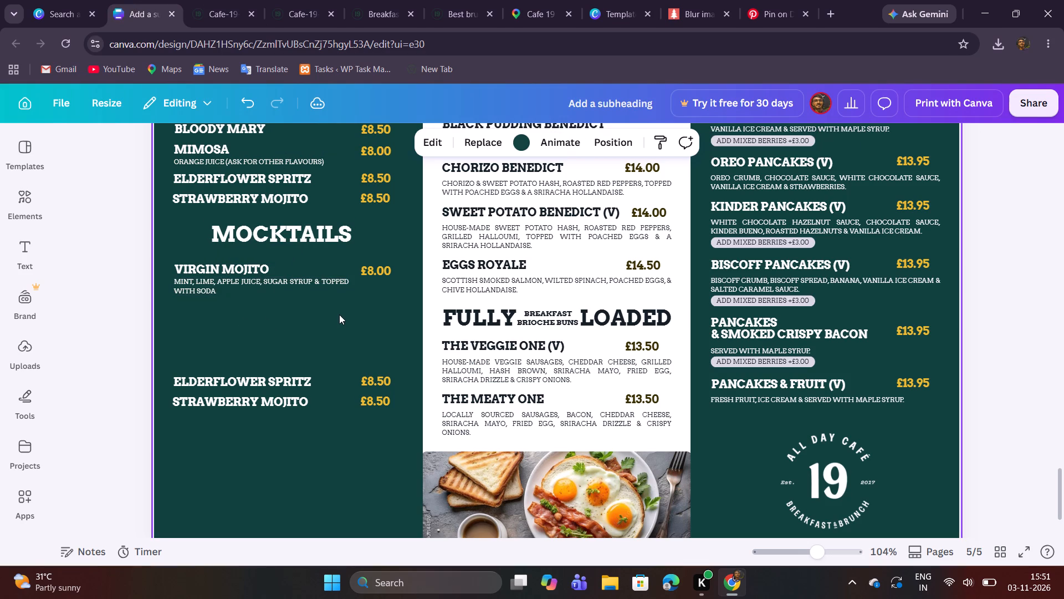
Set the Virgin Mojito price to £5.50, copied from the drinks menu PDF.
left_click(201, 6)
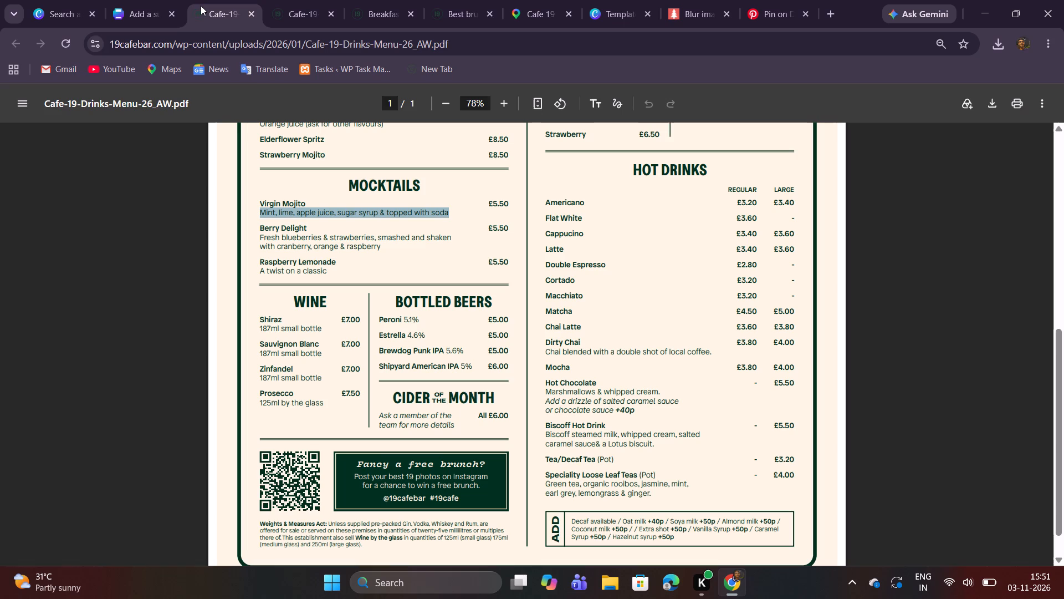
left_click(491, 204)
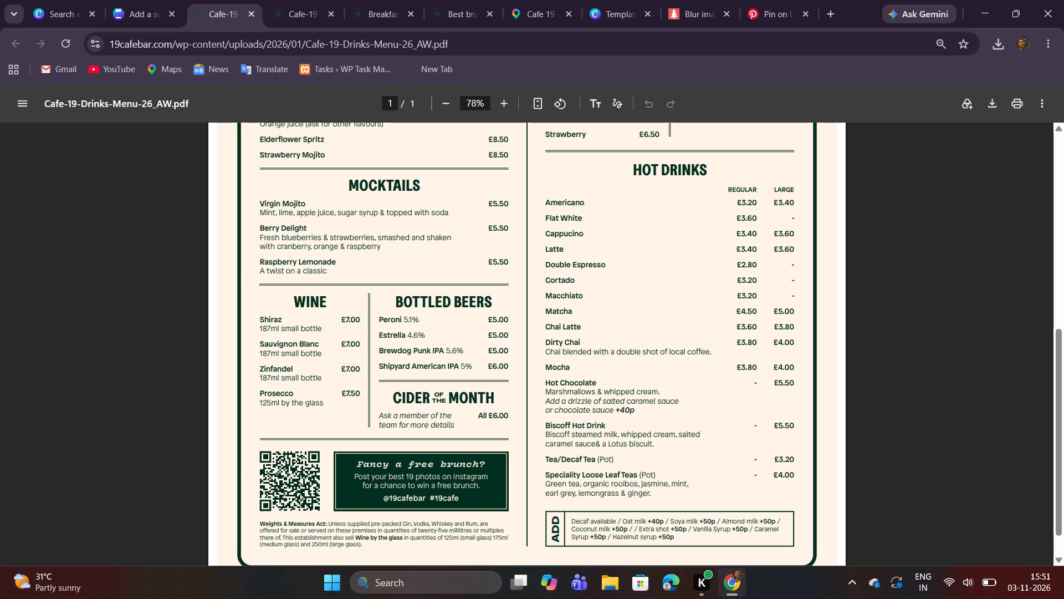
left_click_drag(488, 203, 511, 203)
key("ctrl+c")
left_click(113, 7)
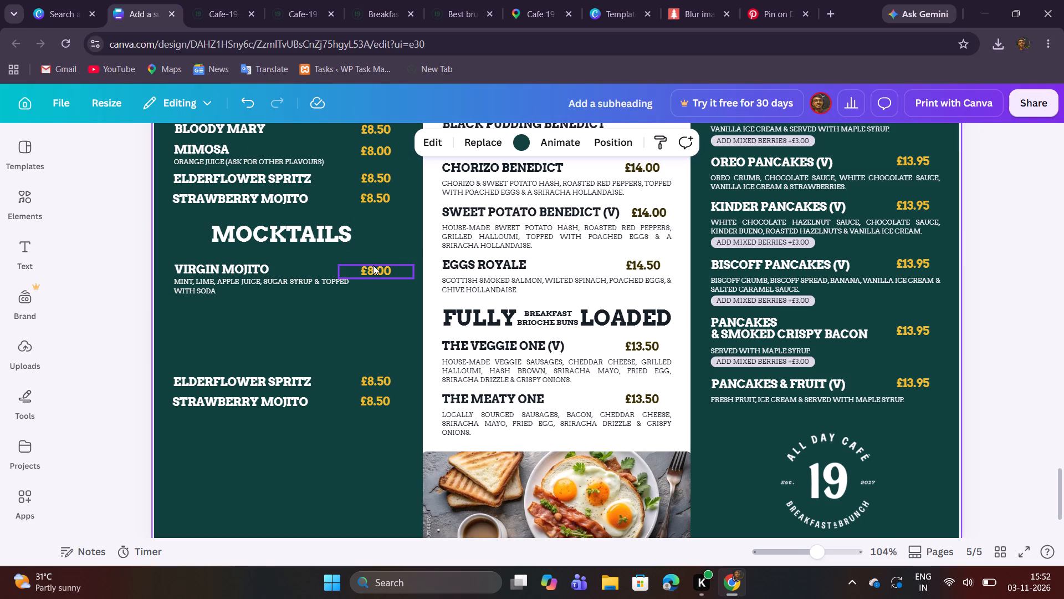
double_click(374, 265)
key("ctrl+v")
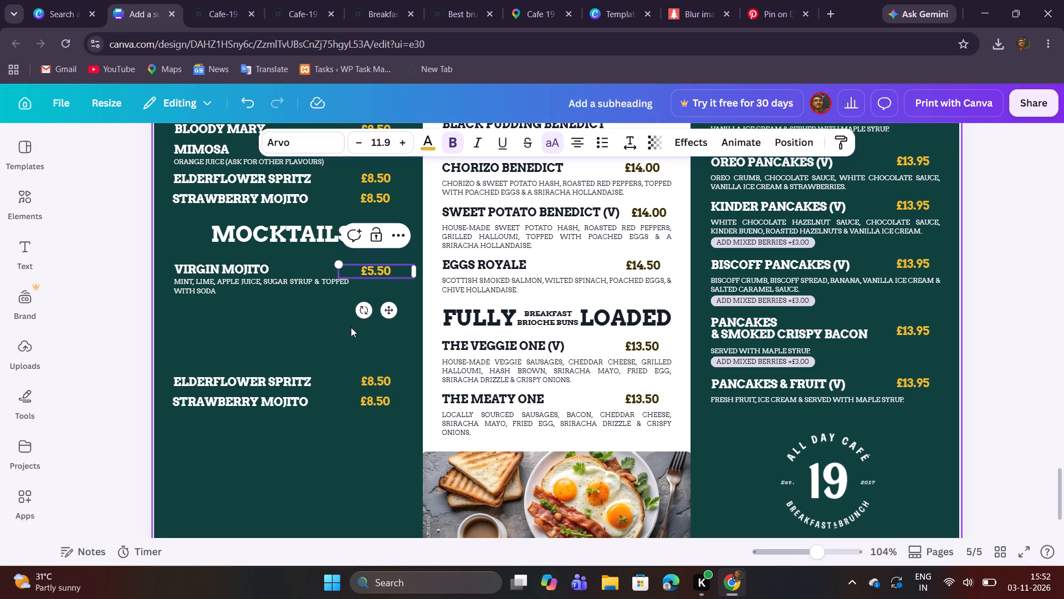
left_click(319, 335)
Delete the leftover Elderflower Spritz and Strawberry Mojito entries with their prices from the Mocktails section.
left_click_drag(248, 347, 396, 414)
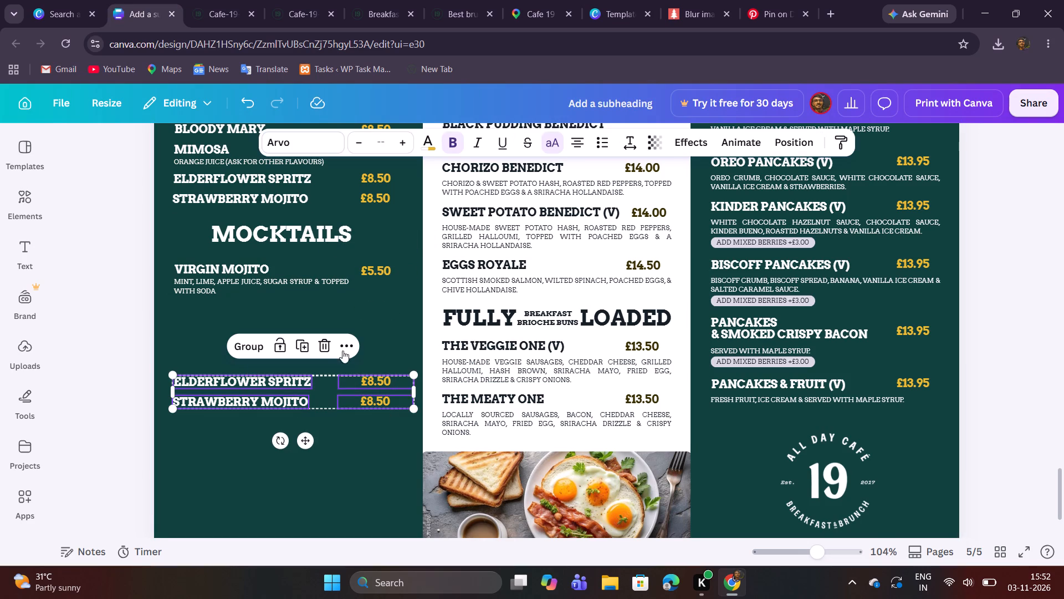
left_click(328, 340)
Duplicate the whole Virgin Mojito entry, including description and price, and place the copy directly below the original, aligned with the list.
left_click_drag(214, 327, 290, 270)
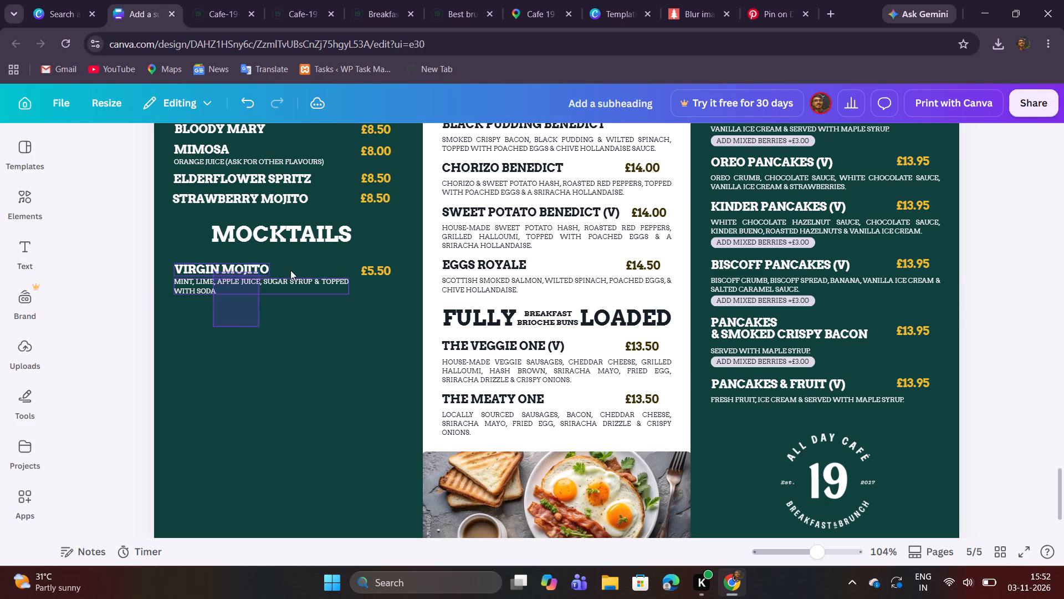
left_click_drag(290, 270, 397, 263)
left_click(303, 234)
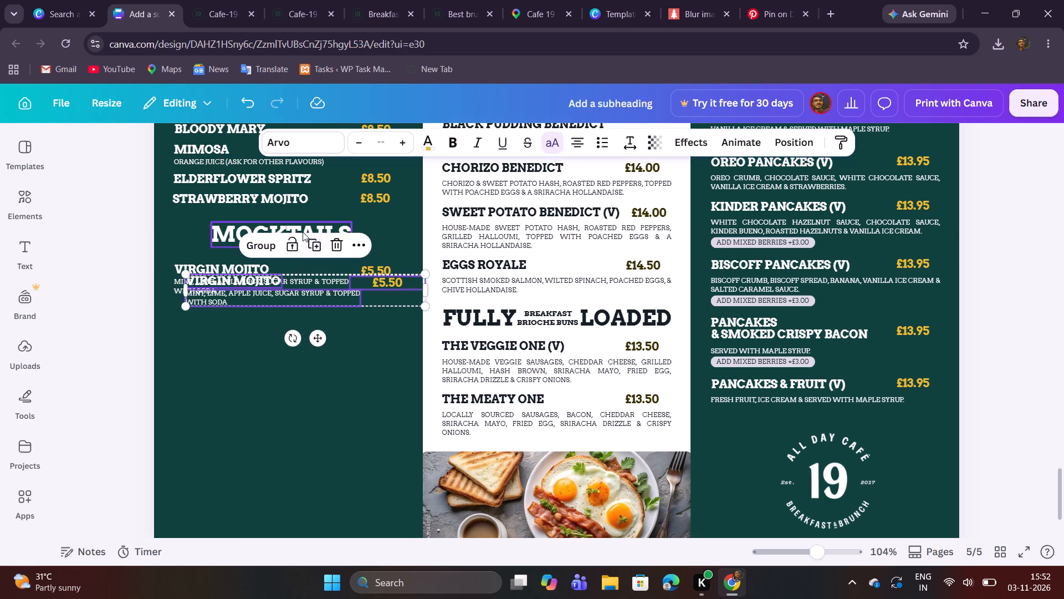
left_click_drag(305, 288, 290, 310)
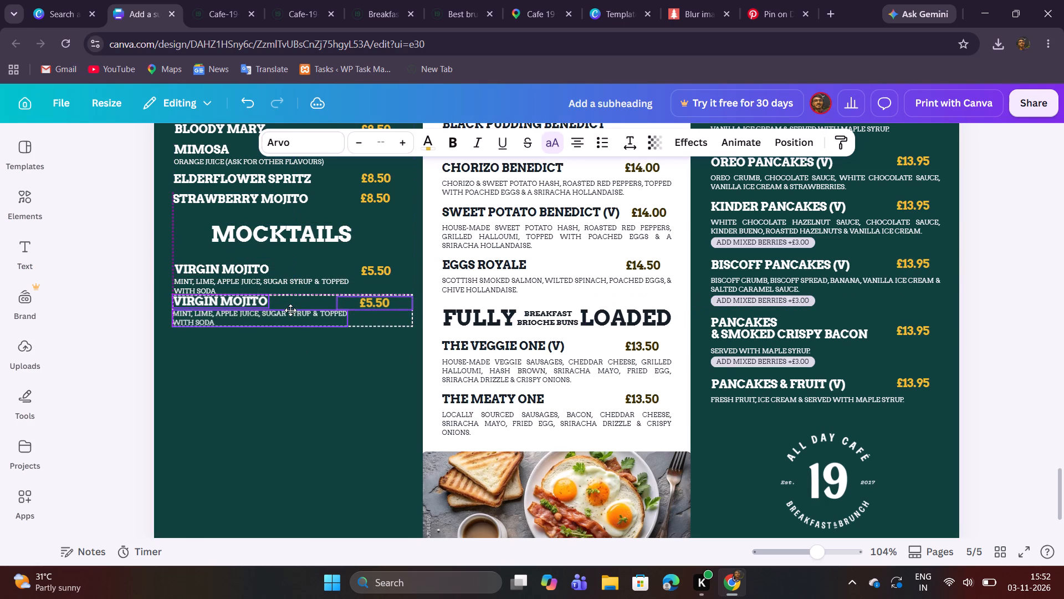
left_click_drag(290, 310, 290, 317)
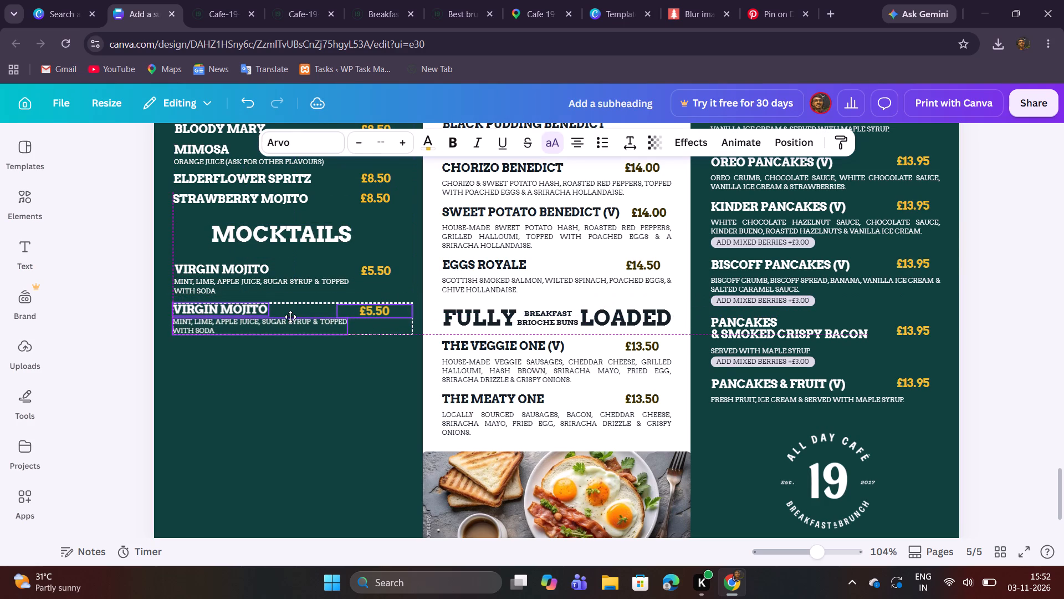
left_click_drag(290, 317, 290, 317)
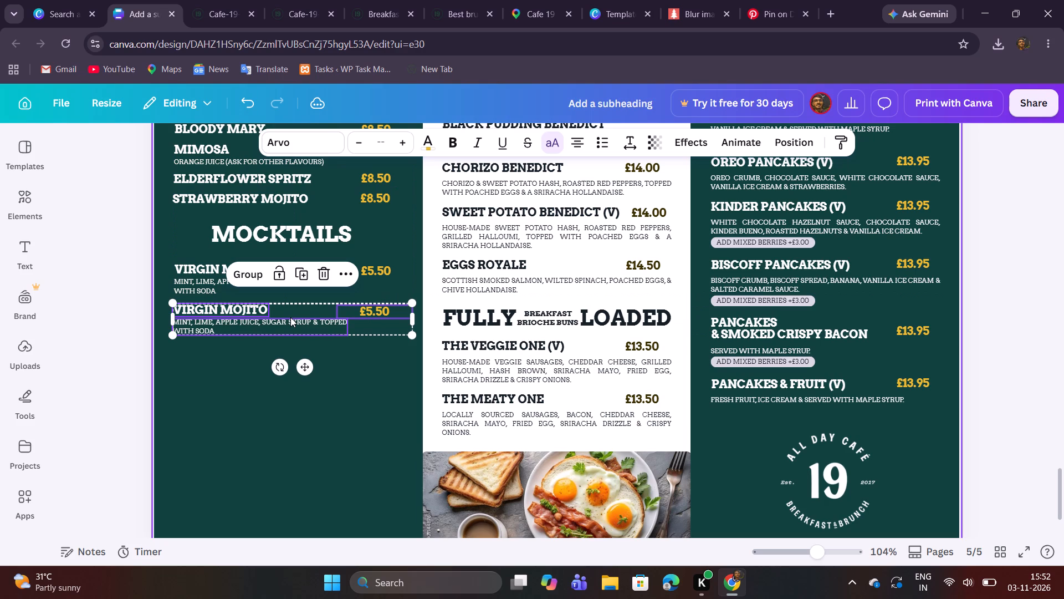
Rename the duplicated Virgin Mojito entry to "Berry Delight", copied from the drinks menu PDF, and widen its text box to fit one line.
left_click(248, 358)
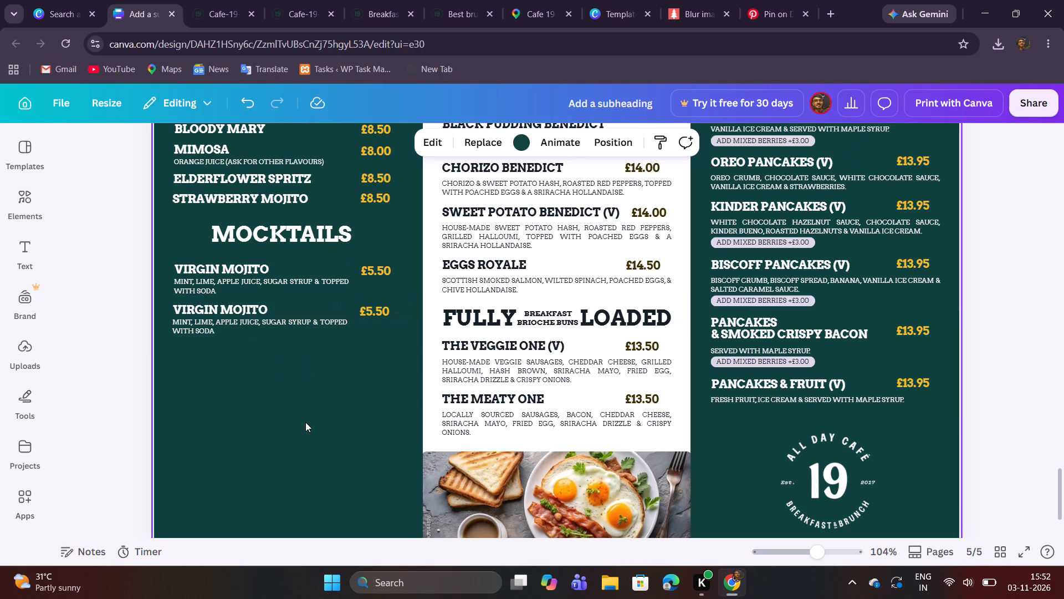
left_click(208, 0)
left_click_drag(259, 227, 299, 227)
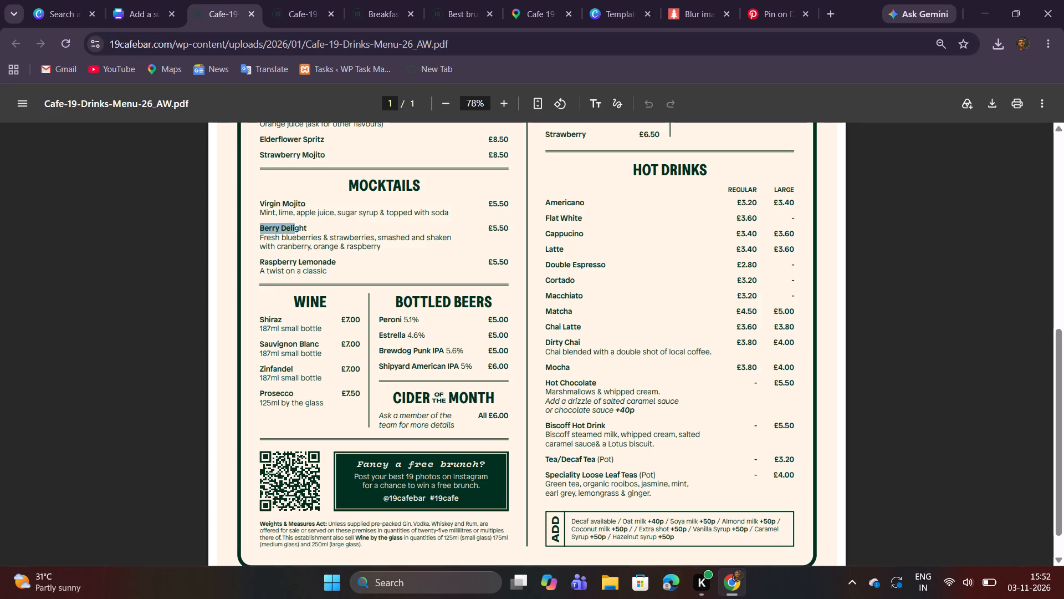
left_click_drag(299, 227, 310, 226)
key("ctrl+c")
left_click(125, 4)
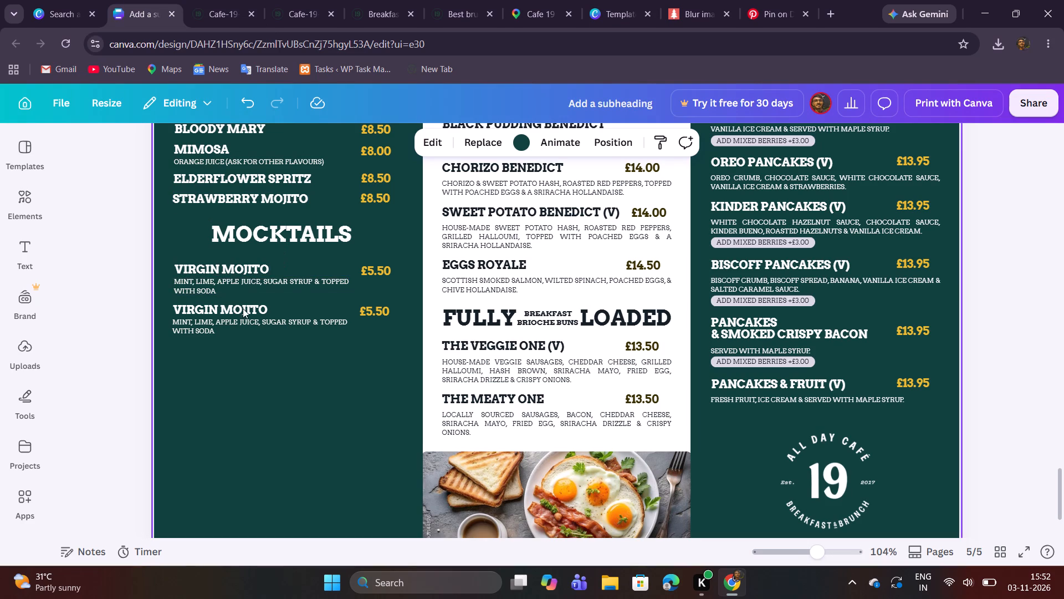
double_click(242, 308)
key("ctrl+v")
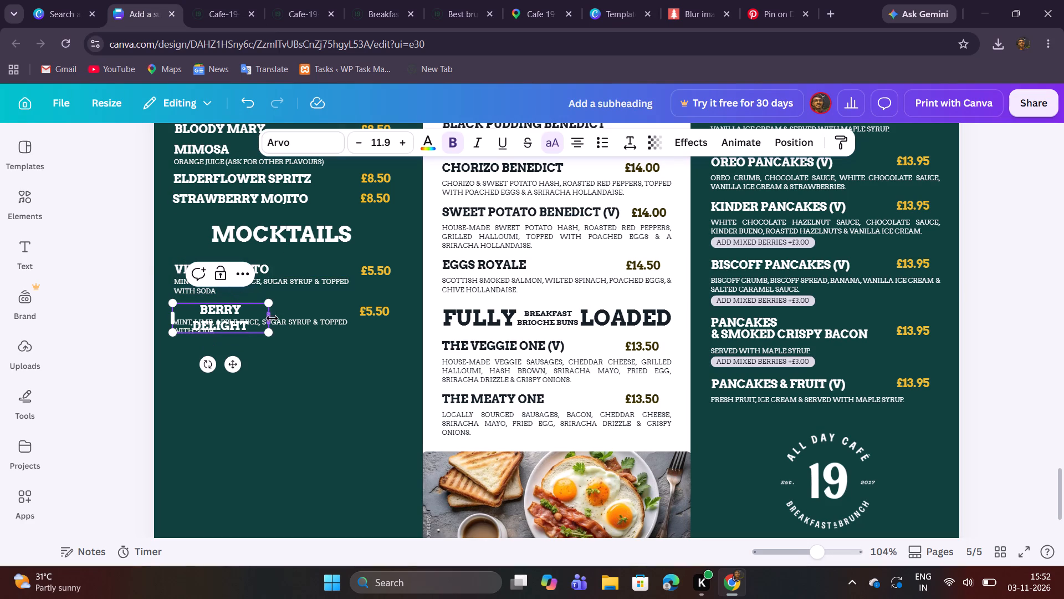
left_click(269, 316)
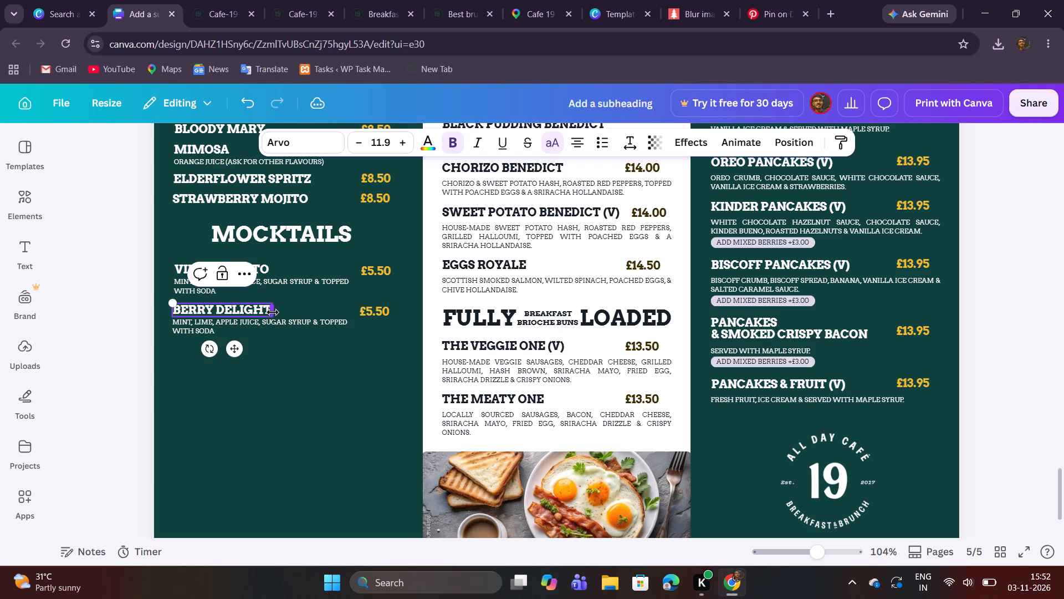
left_click(287, 349)
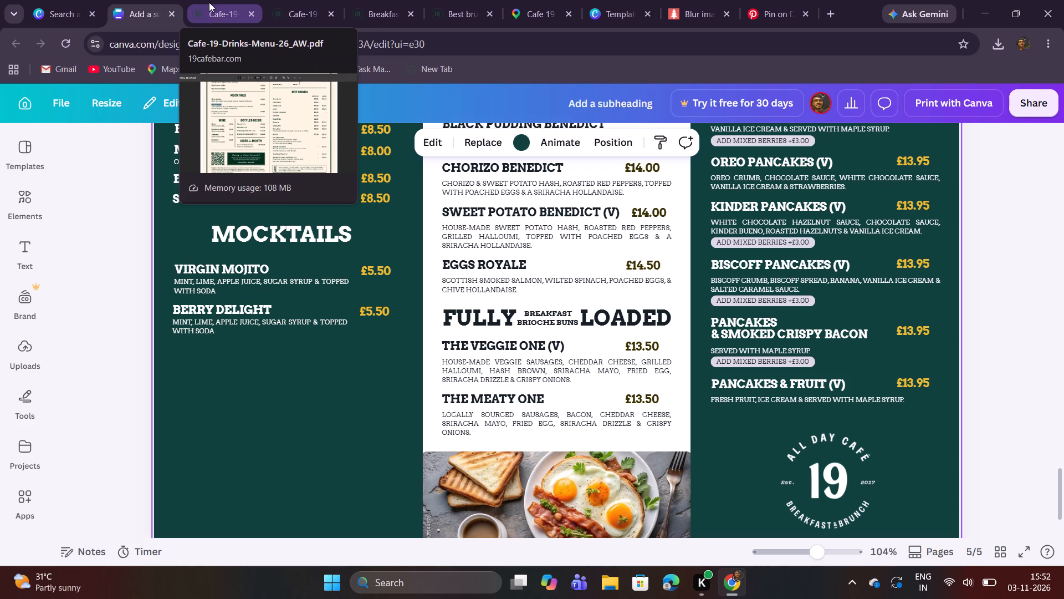
Replace the Berry Delight description with "Fresh blueberries & strawberries, smashed and shaken with cranberry, orange & raspberry" copied from the drinks menu PDF.
left_click(209, 3)
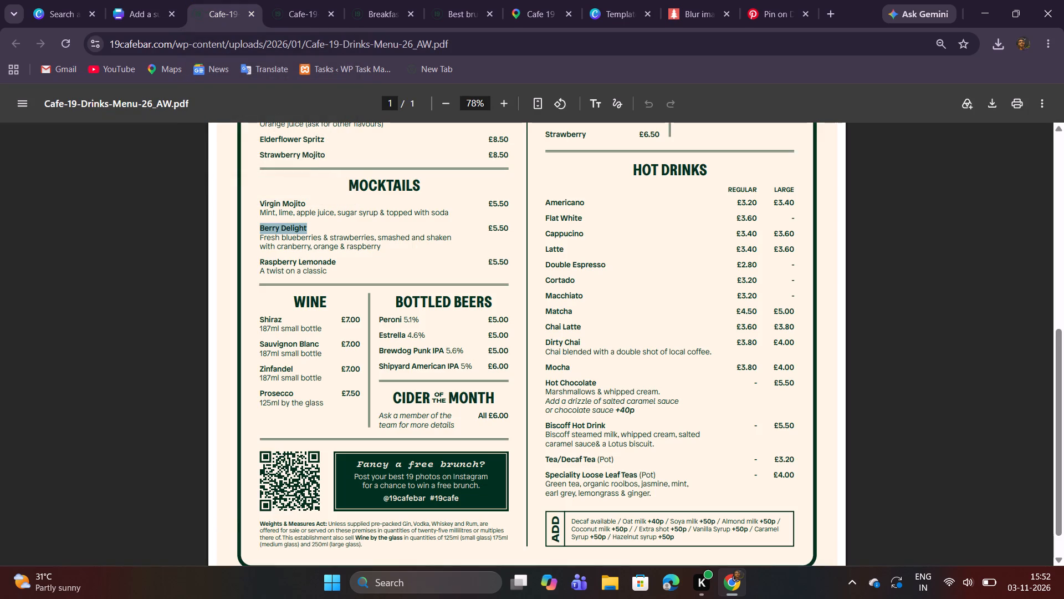
left_click_drag(255, 237, 388, 252)
key("ctrl+c")
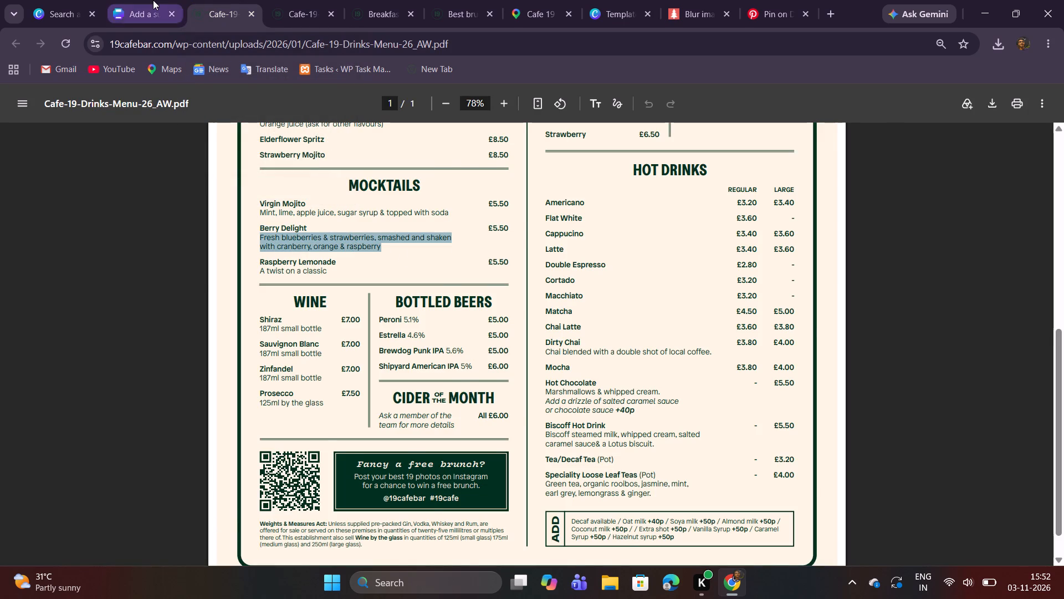
left_click(153, 0)
double_click(264, 330)
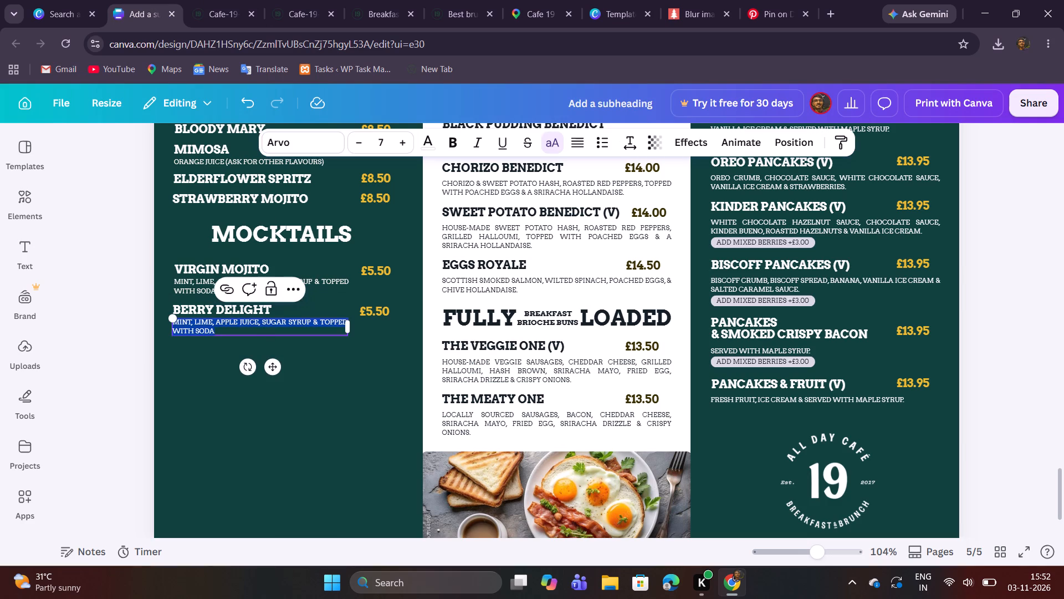
key("ctrl+v")
left_click(298, 370)
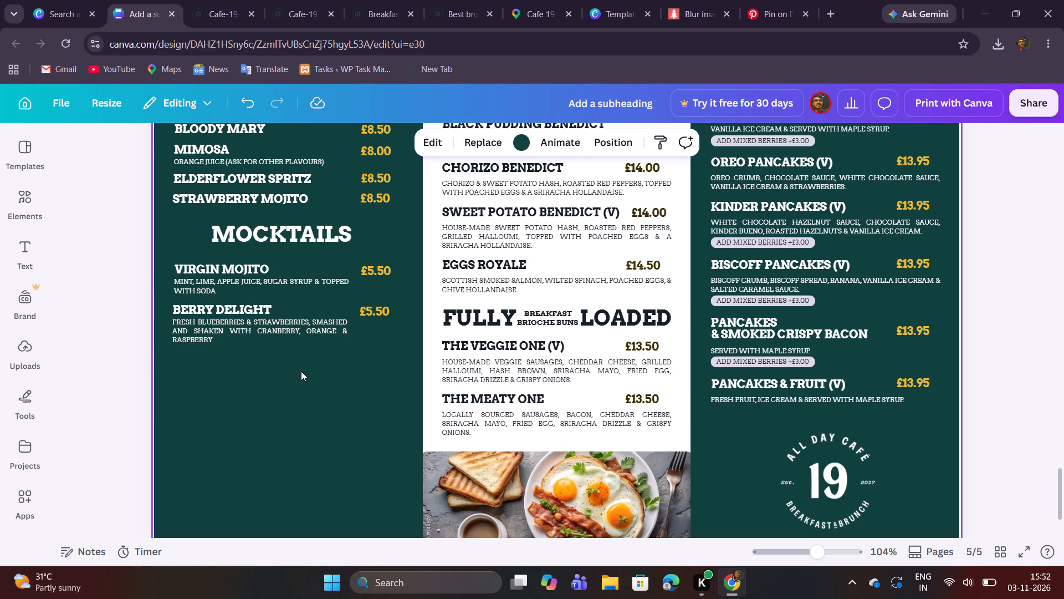
Duplicate the whole Berry Delight entry, including description and price, and place the copy below the original with a small gap.
left_click_drag(233, 374, 372, 313)
left_click(300, 276)
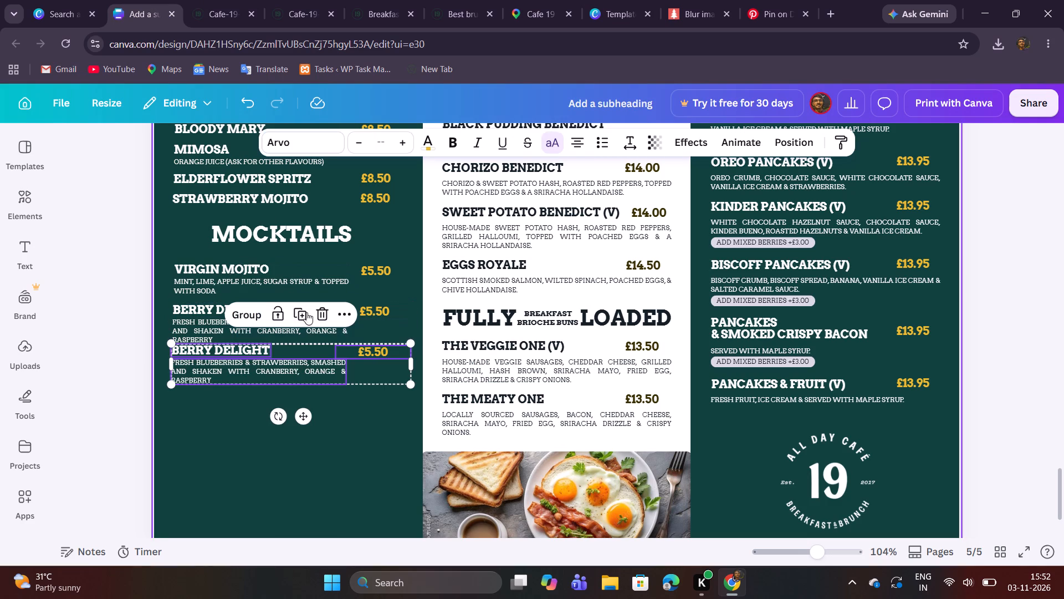
left_click_drag(282, 372, 283, 379, "shift")
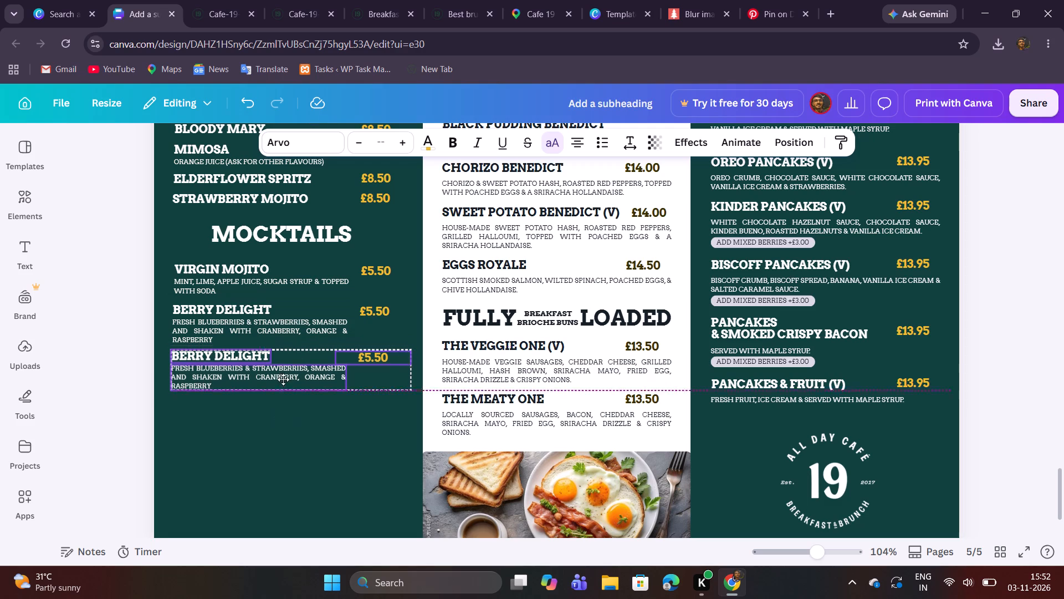
left_click_drag(283, 379, 281, 376, "shift")
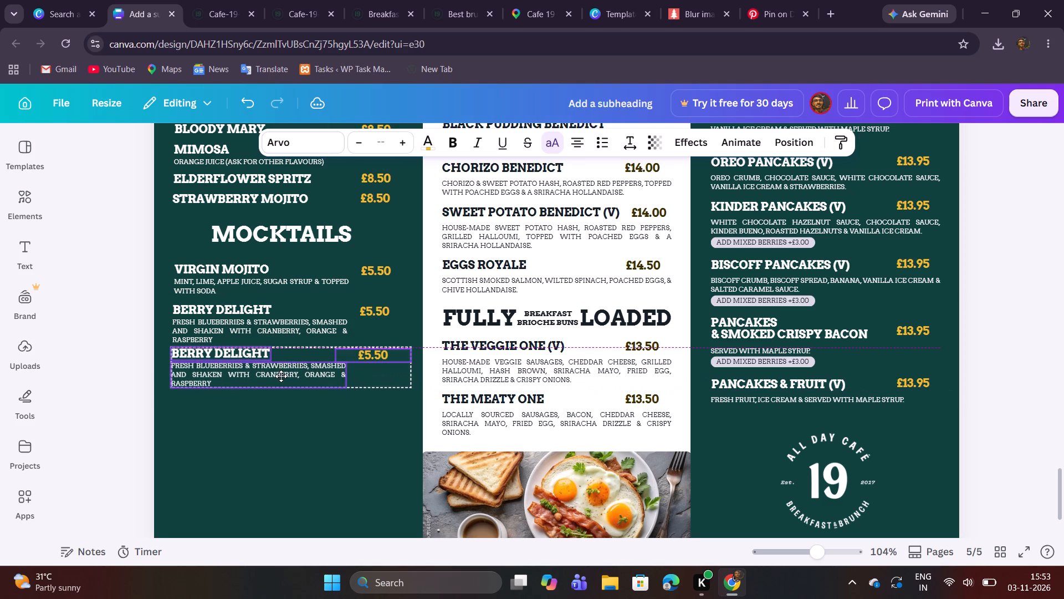
left_click_drag(281, 376, 282, 380, "shift")
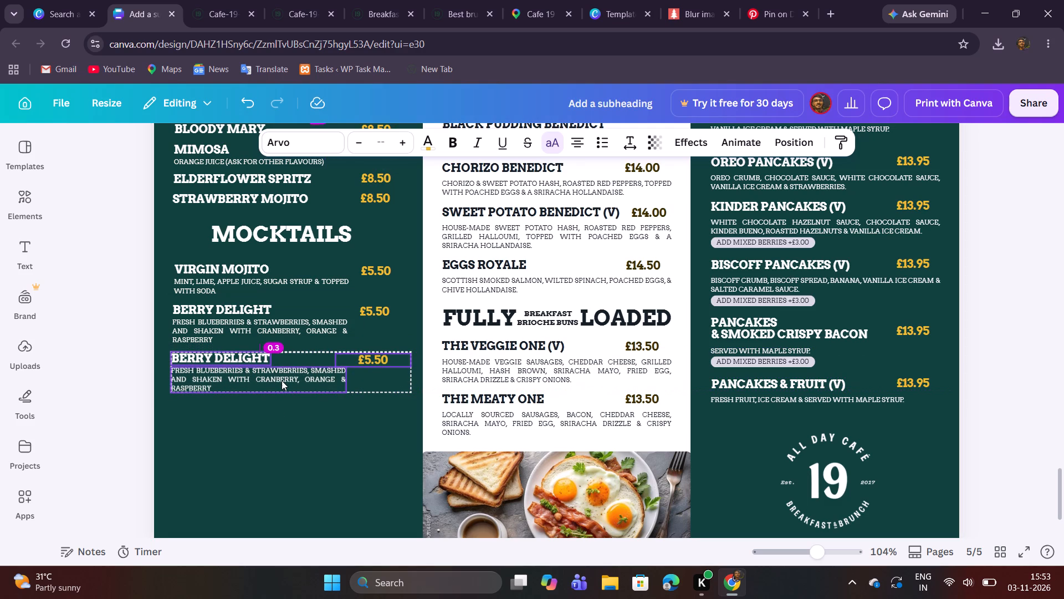
left_click(348, 422, "shift")
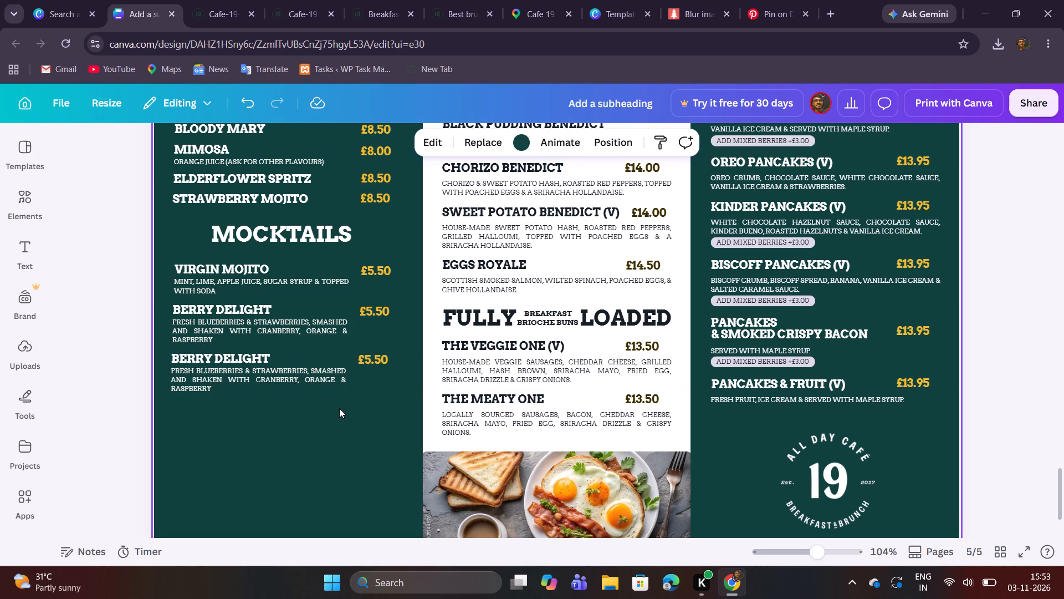
Rename the duplicated Berry Delight entry to "Raspberry Lemonade", copied from the drinks menu PDF, and widen its text box to fit one line.
left_click(230, 0)
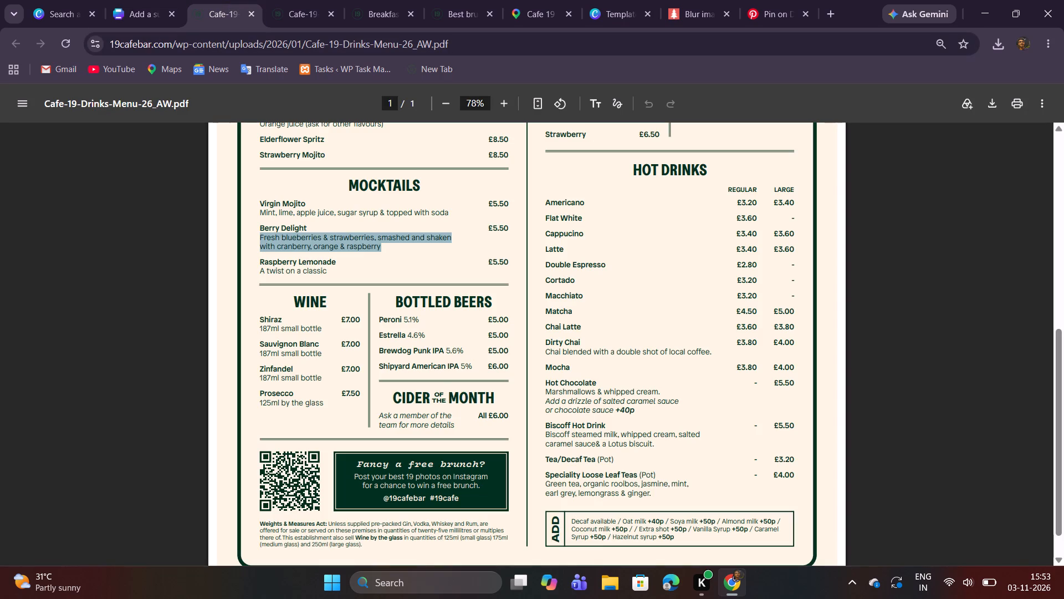
left_click_drag(257, 262, 336, 261)
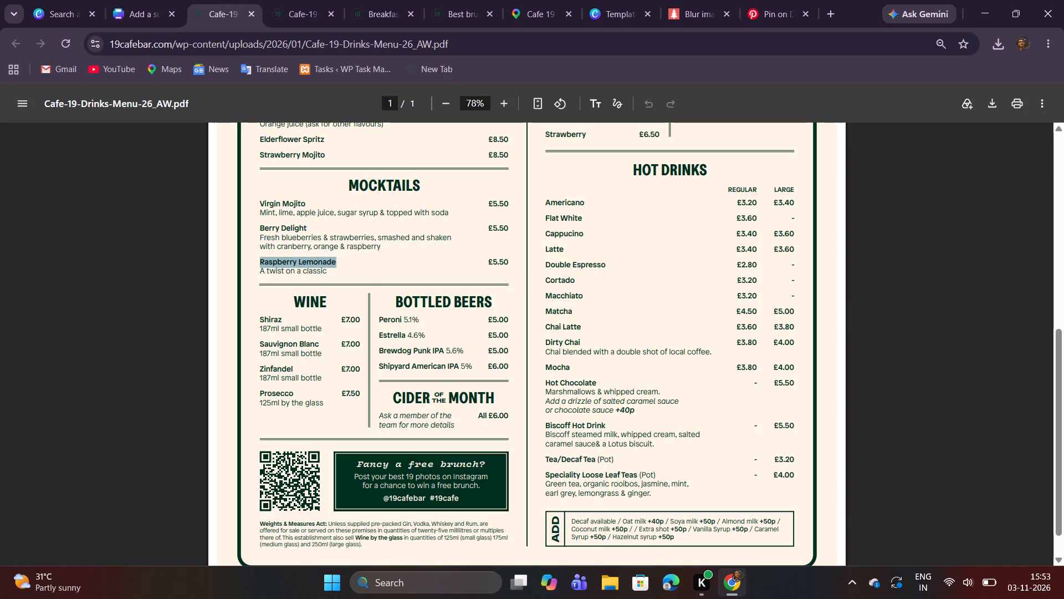
key("ctrl+c")
left_click(149, 0)
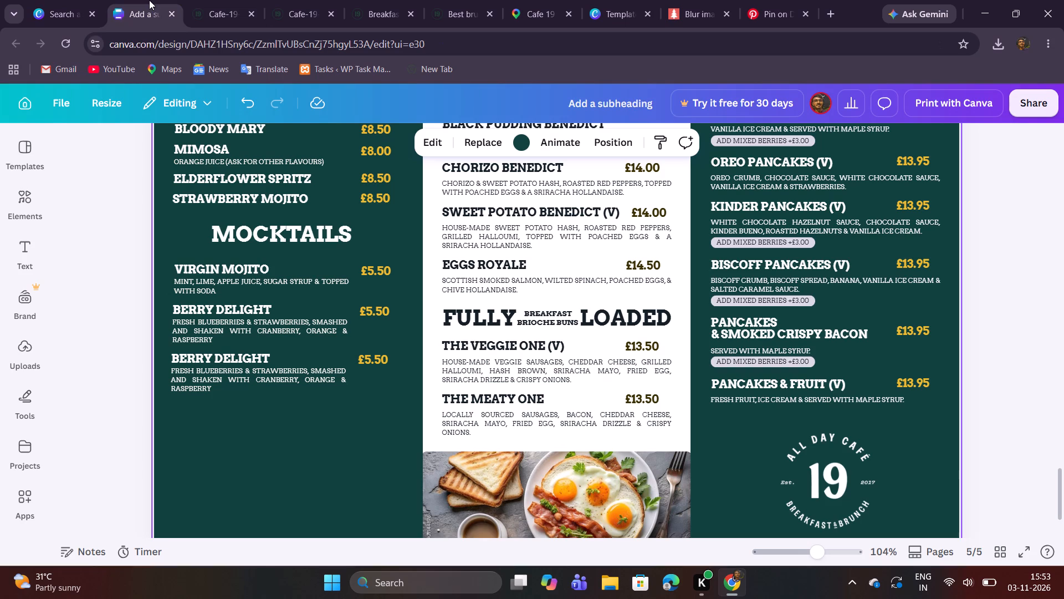
double_click(245, 352)
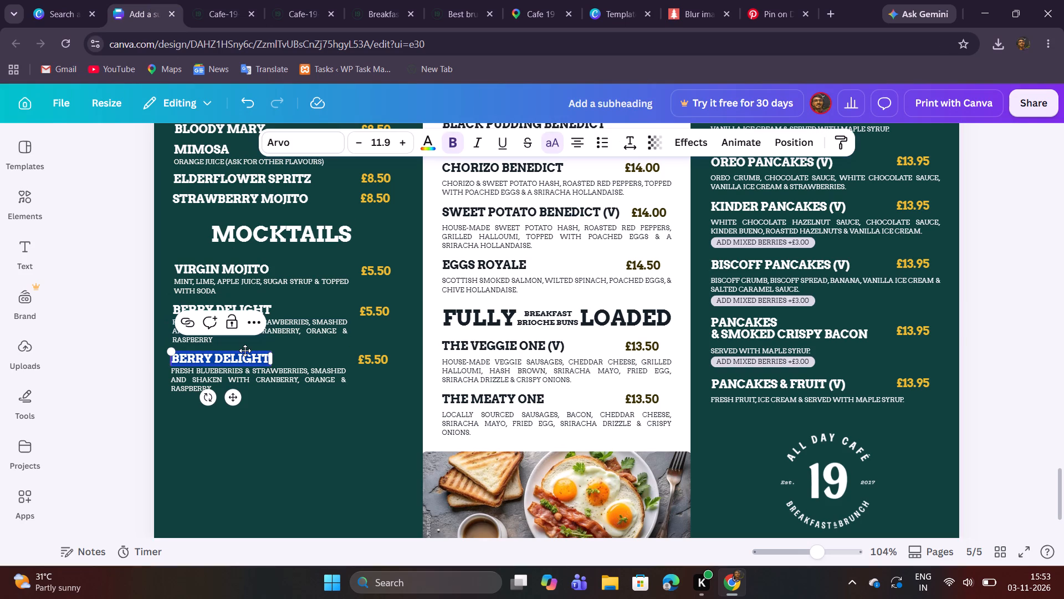
key("ctrl+v")
left_click_drag(271, 366, 280, 363)
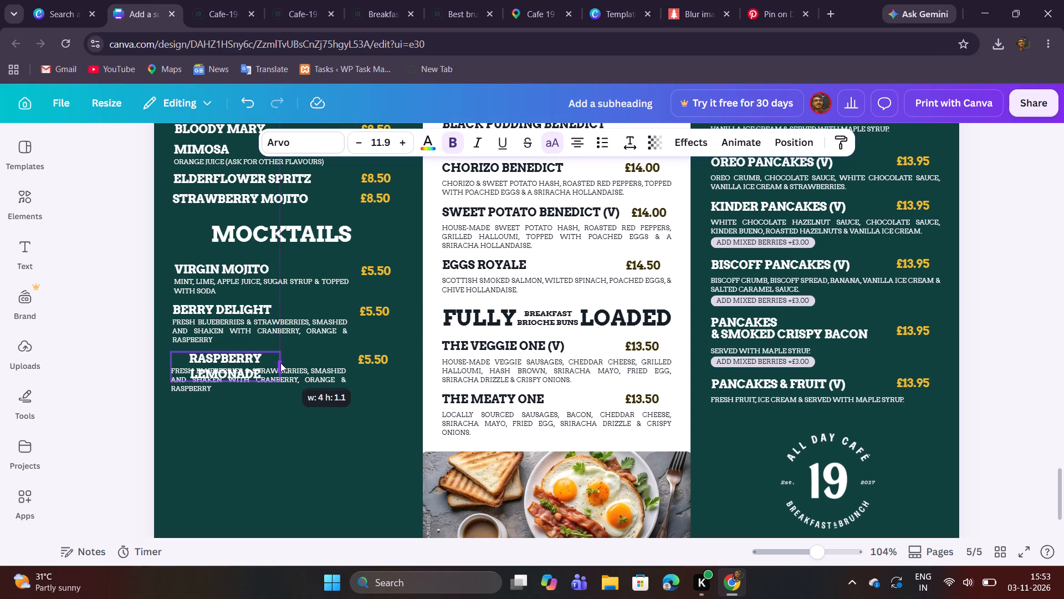
left_click_drag(280, 363, 302, 362)
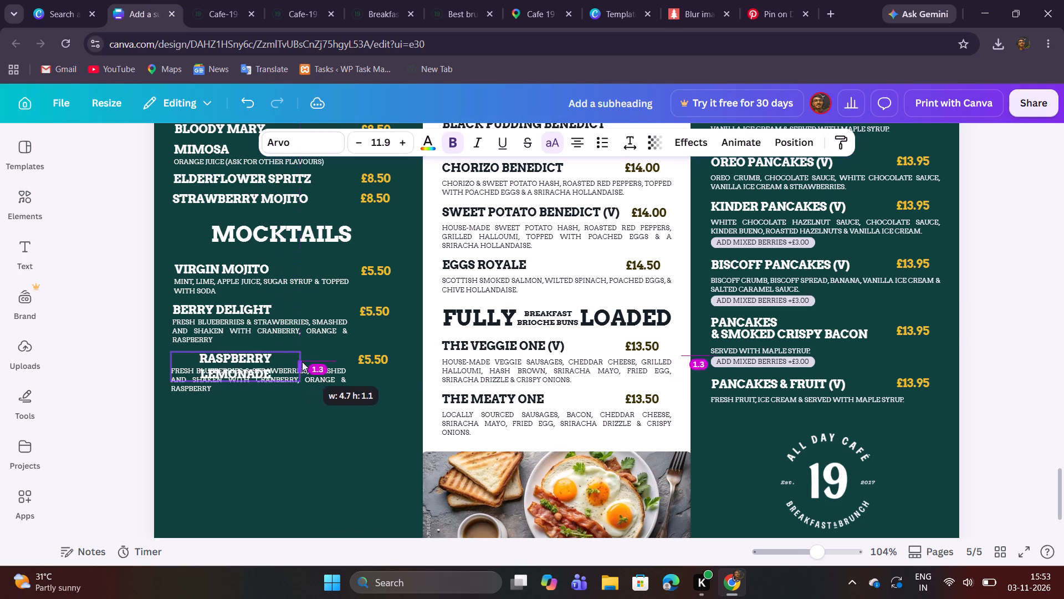
left_click_drag(302, 362, 318, 360)
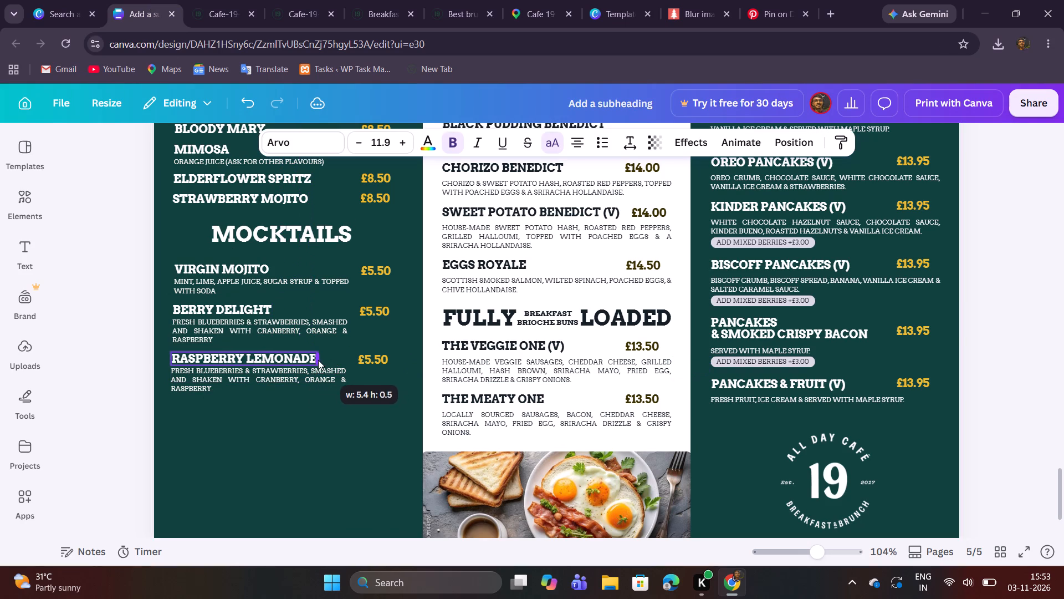
left_click_drag(318, 360, 317, 361)
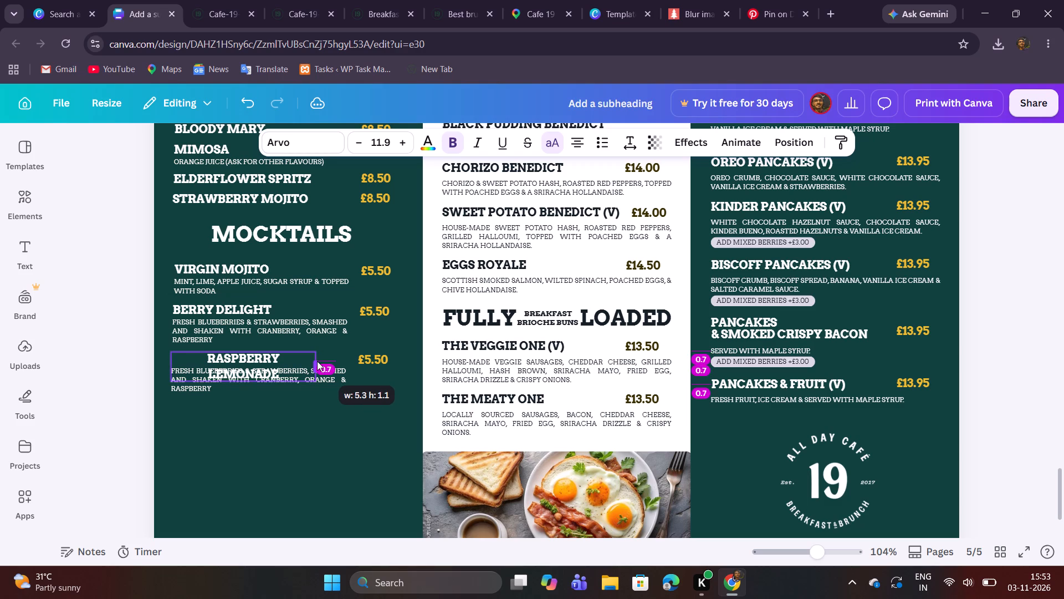
left_click_drag(317, 361, 318, 362)
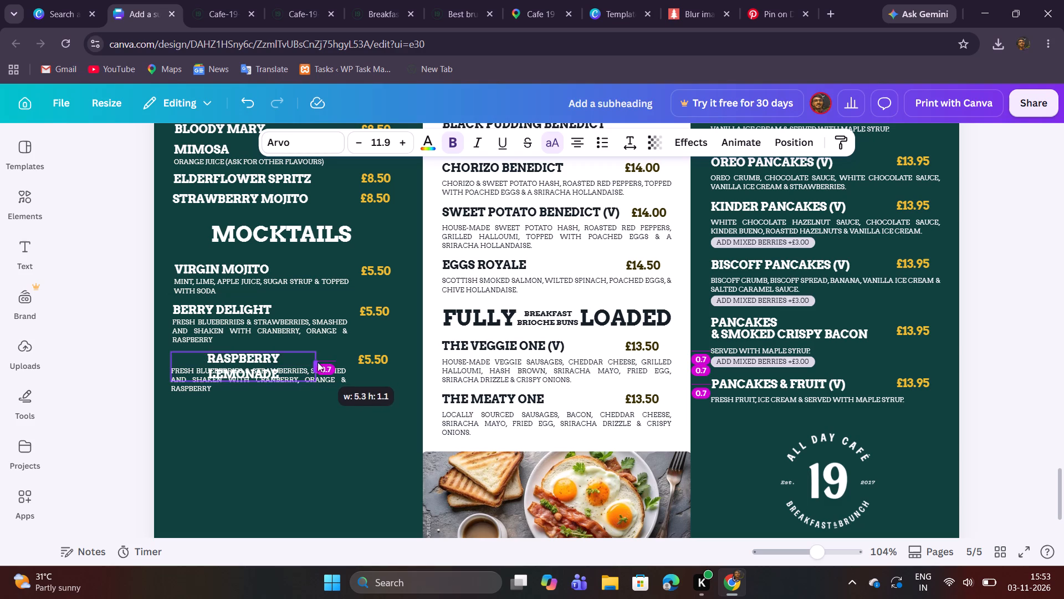
left_click_drag(318, 362, 318, 362)
Replace the Raspberry Lemonade description with "A twist on a classic" copied from the drinks menu PDF.
left_click(218, 11)
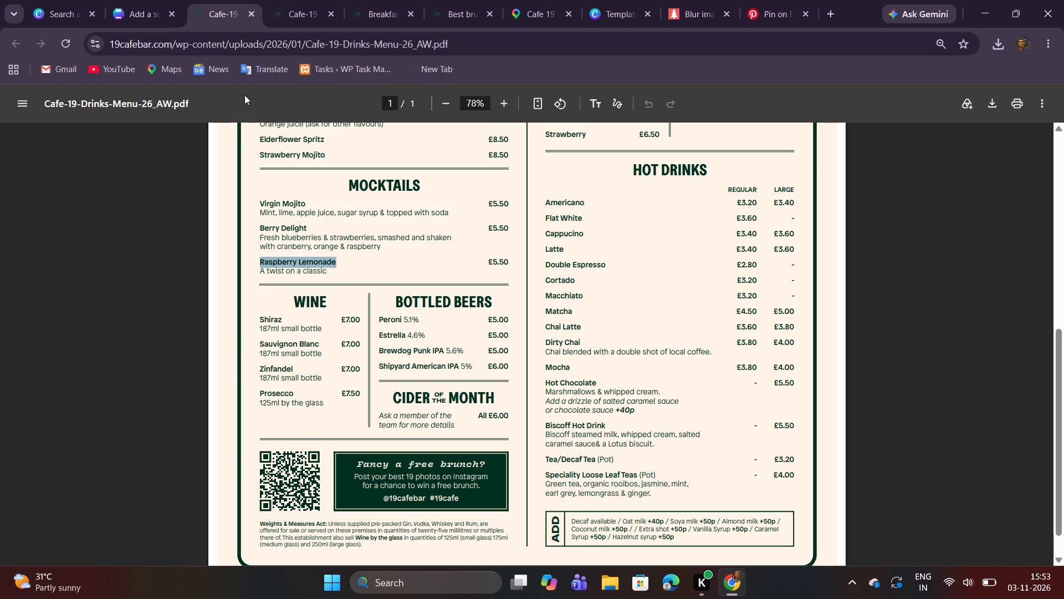
left_click_drag(260, 272, 329, 276)
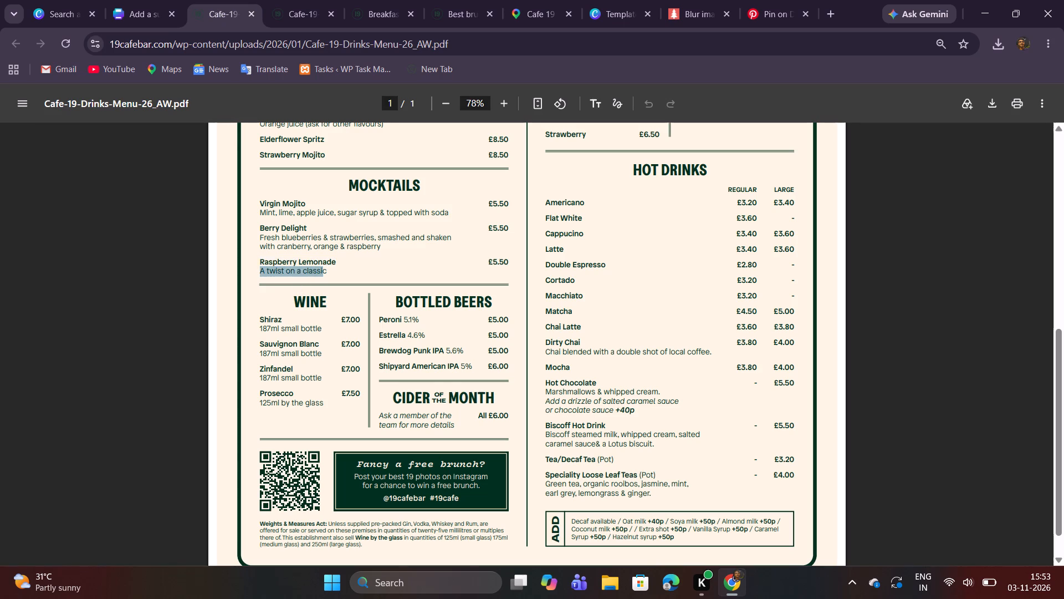
left_click_drag(329, 276, 329, 276)
key("ctrl+c")
left_click(155, 15)
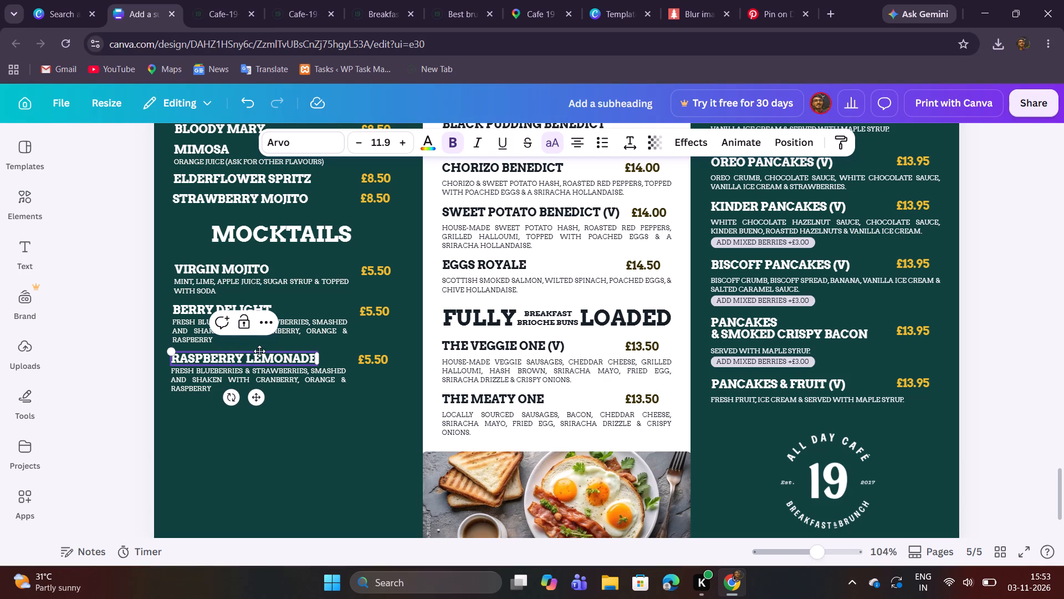
double_click(264, 383)
key("ctrl+v")
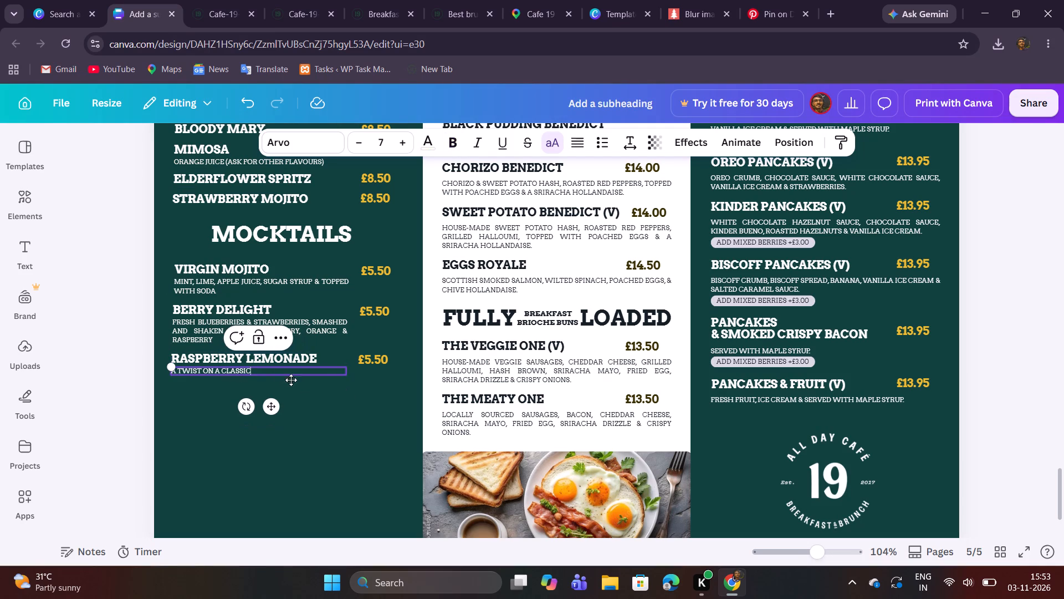
left_click(303, 389)
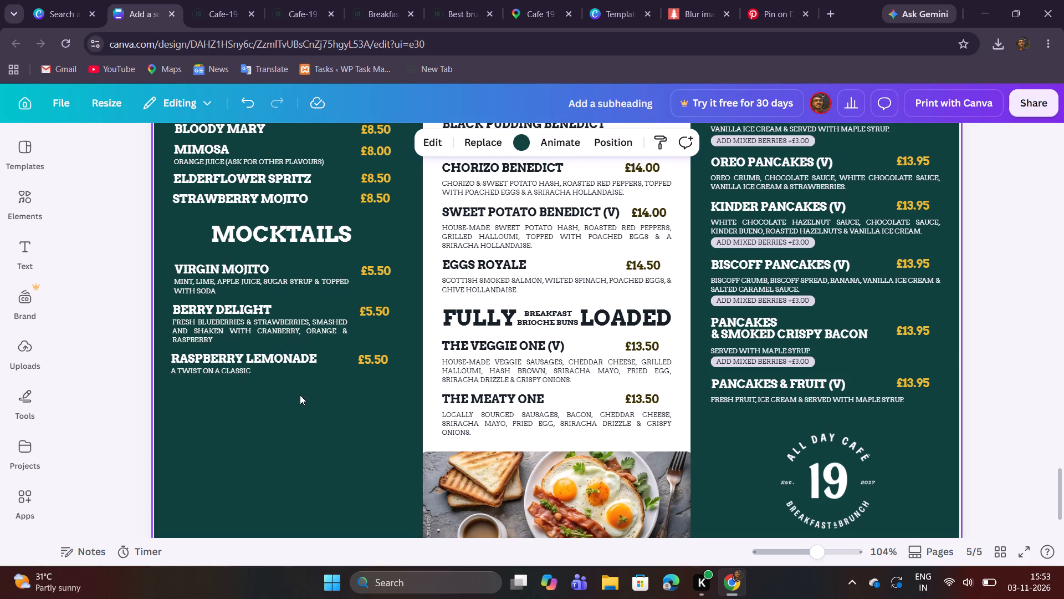
Compare the page 5 Cocktails and Mocktails column with the drinks menu PDF and review the remaining sections and free space.
scroll(294, 420, "up", 2)
scroll(294, 420, "down", 2)
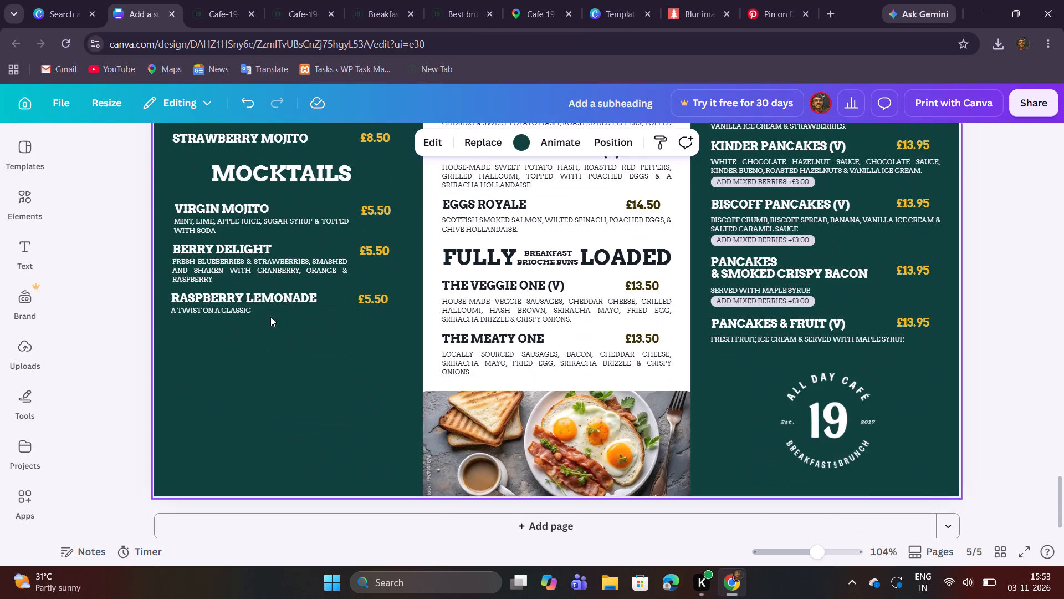
left_click(191, 0)
scroll(393, 301, "down", 2)
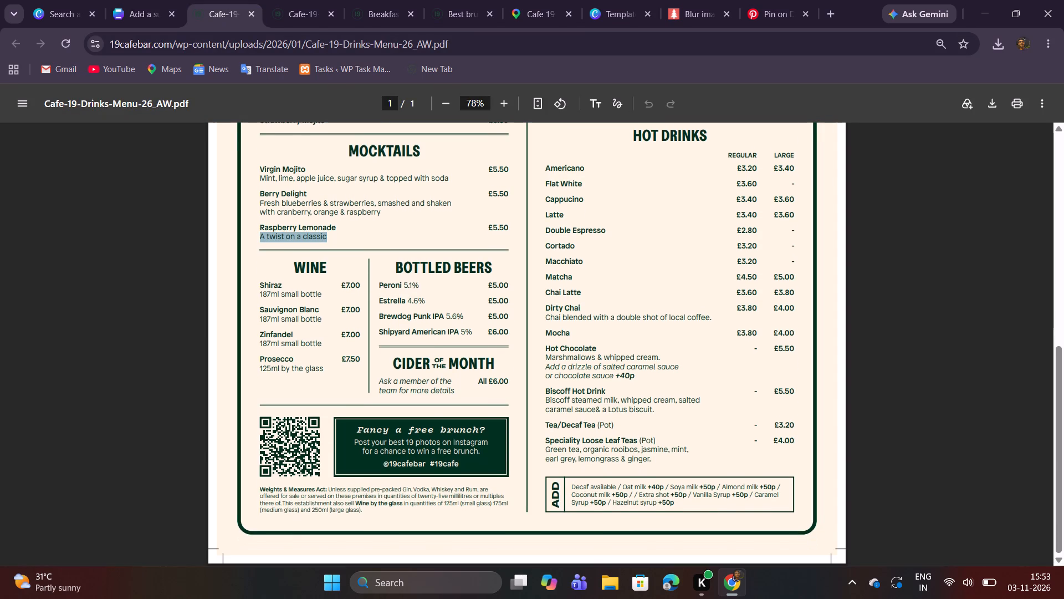
left_click(151, 15)
scroll(385, 312, "up", 4)
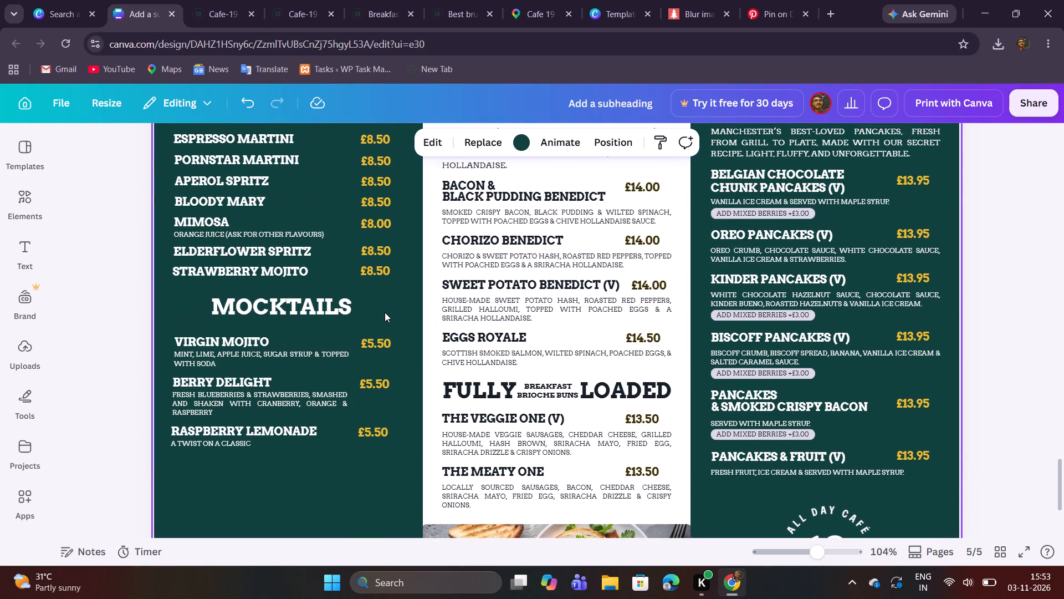
left_click(221, 24)
scroll(422, 246, "up", 2)
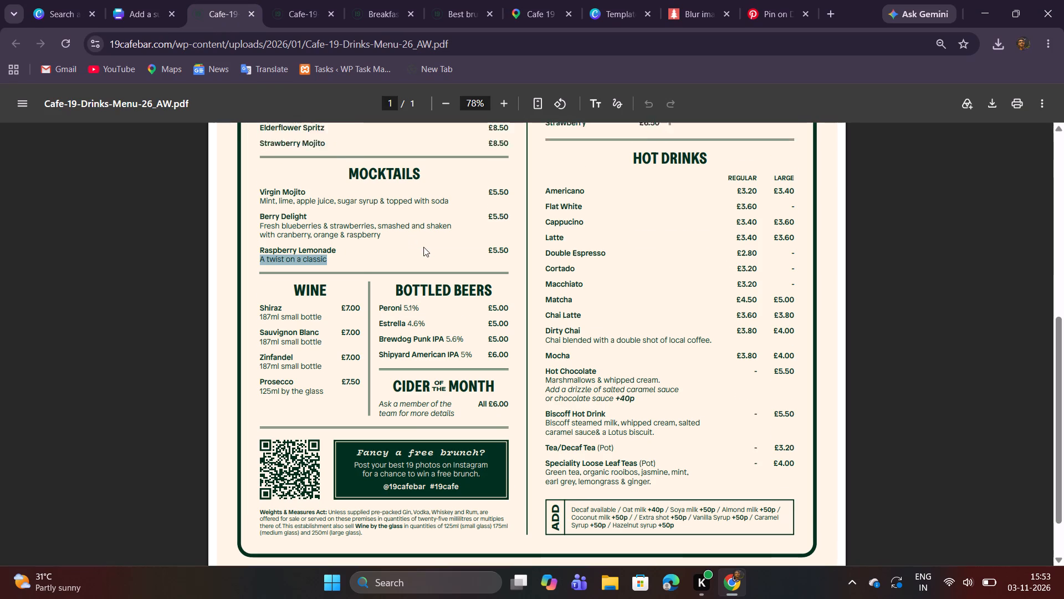
scroll(423, 247, "up", 5)
scroll(423, 246, "down", 7)
left_click(130, 0)
scroll(547, 266, "down", 3)
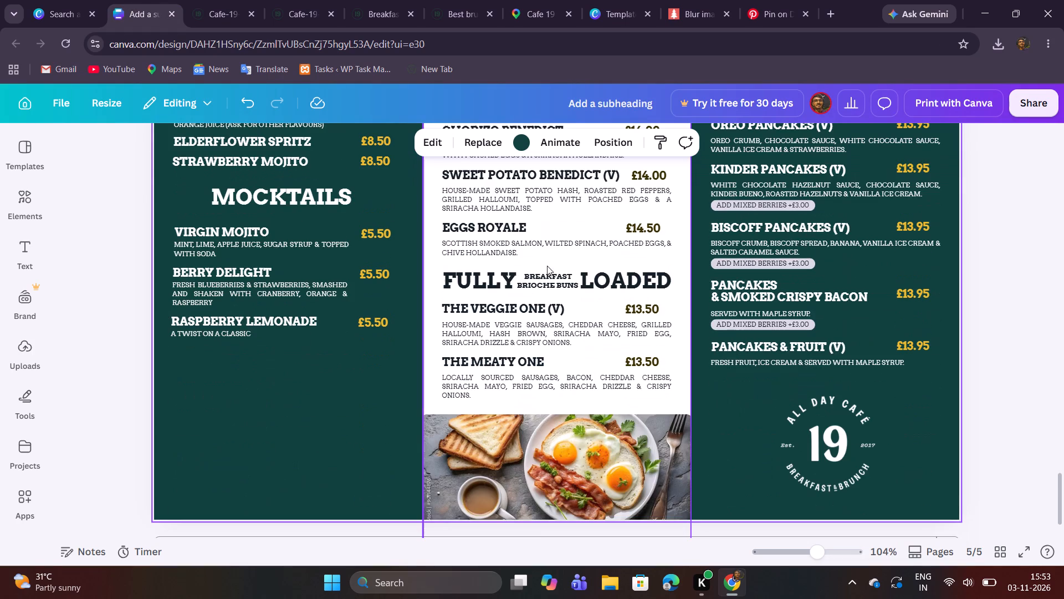
scroll(550, 266, "up", 2)
scroll(556, 263, "down", 1)
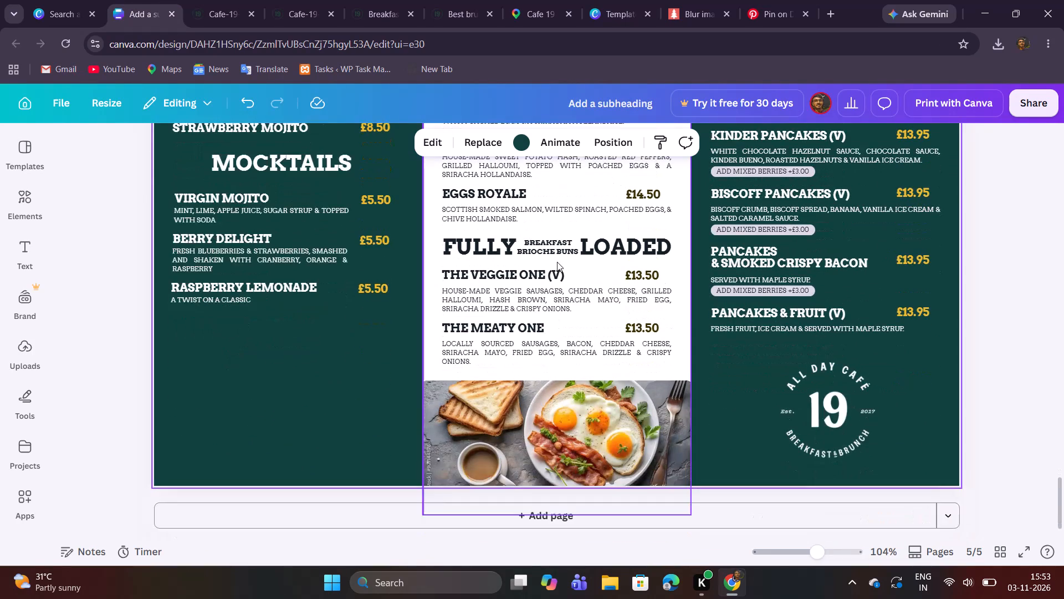
scroll(557, 262, "up", 3)
scroll(561, 261, "down", 1)
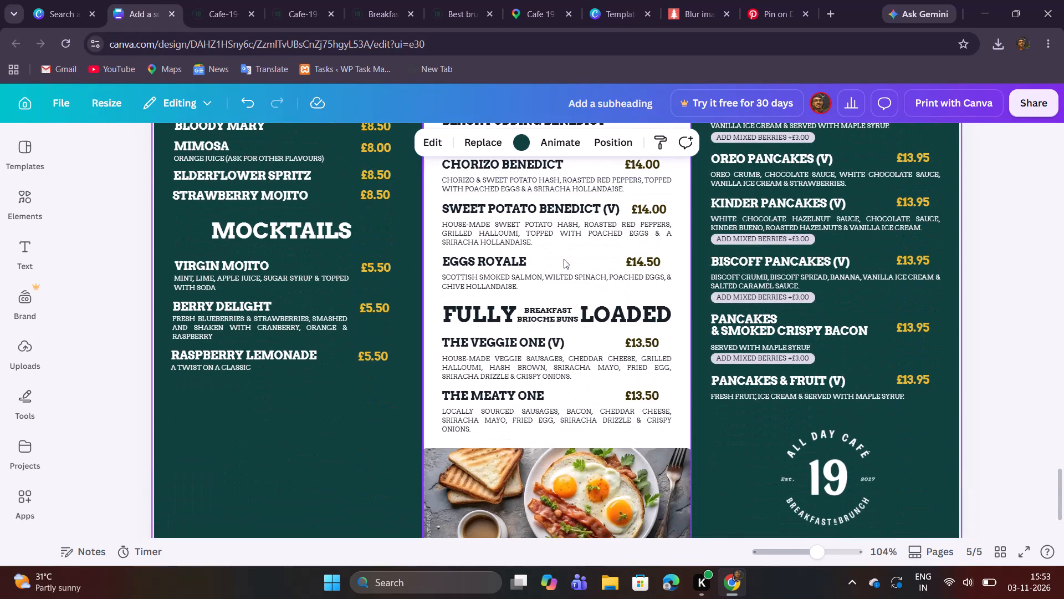
scroll(559, 260, "up", 4)
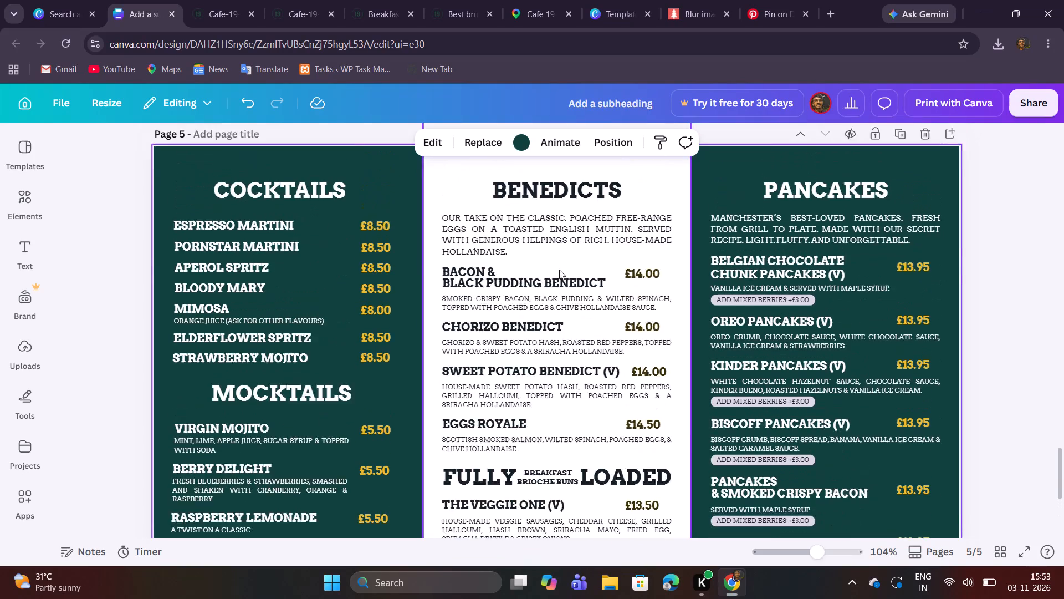
scroll(559, 270, "down", 2)
scroll(559, 270, "up", 2)
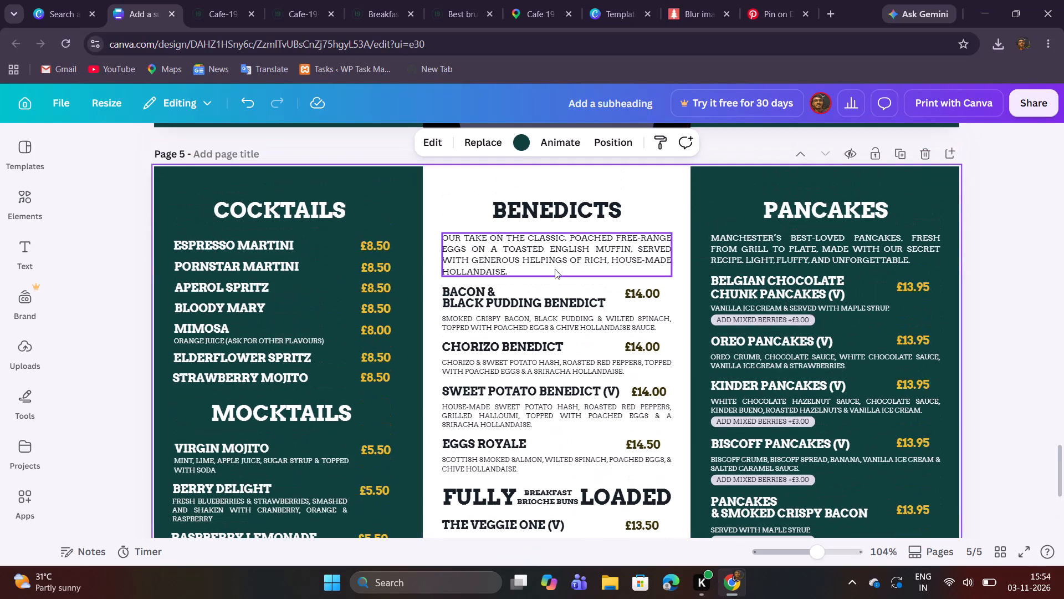